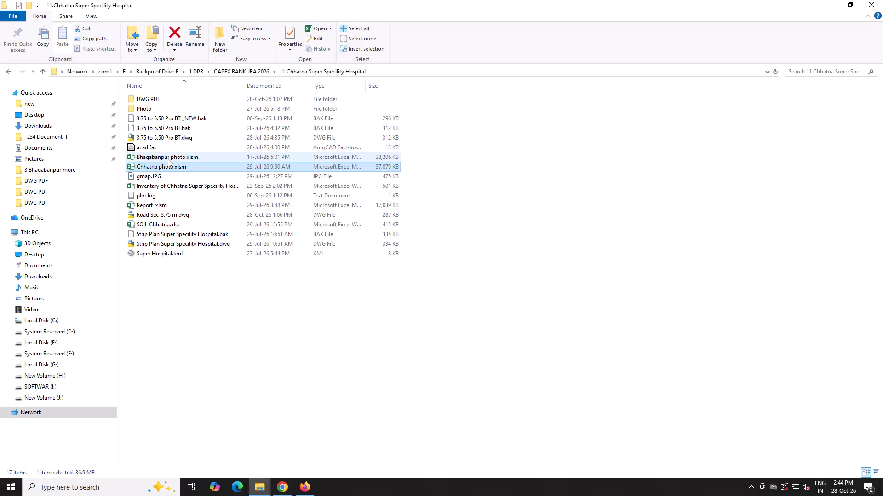
# Open the workbook Report .xlsm from the 11.Chhatna Super Specility Hospital folder and dismiss the activation wizard.
pyautogui.click(166, 207)
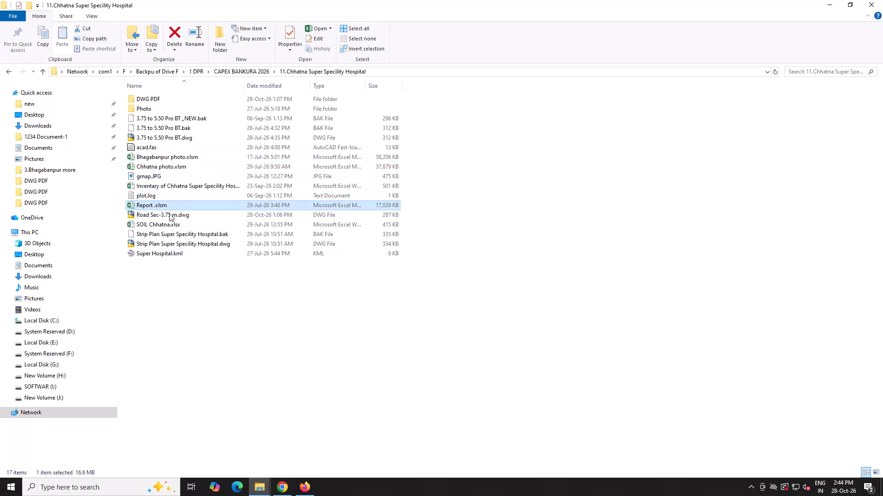
pyautogui.doubleClick(140, 203)
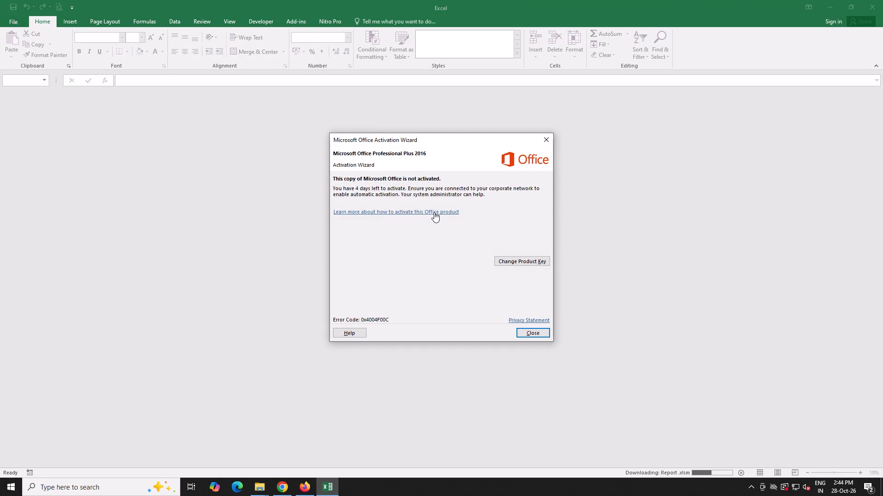
pyautogui.click(542, 337)
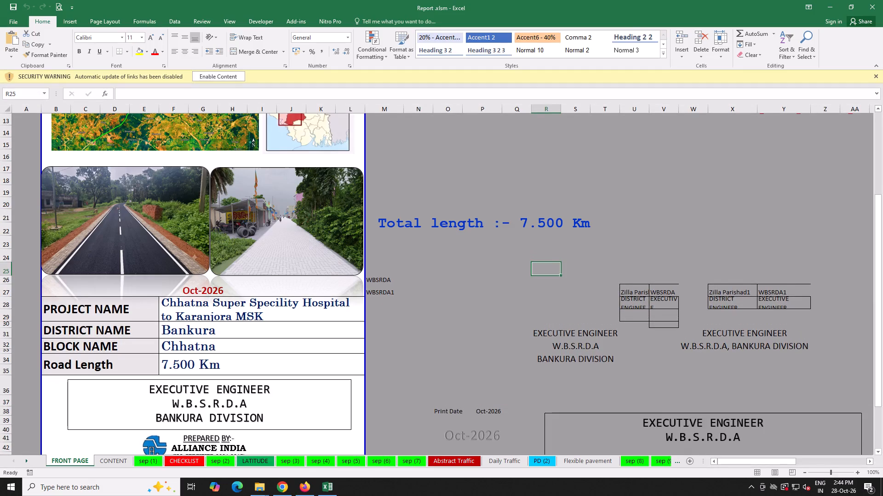
pyautogui.scroll(-2, 456, 328)
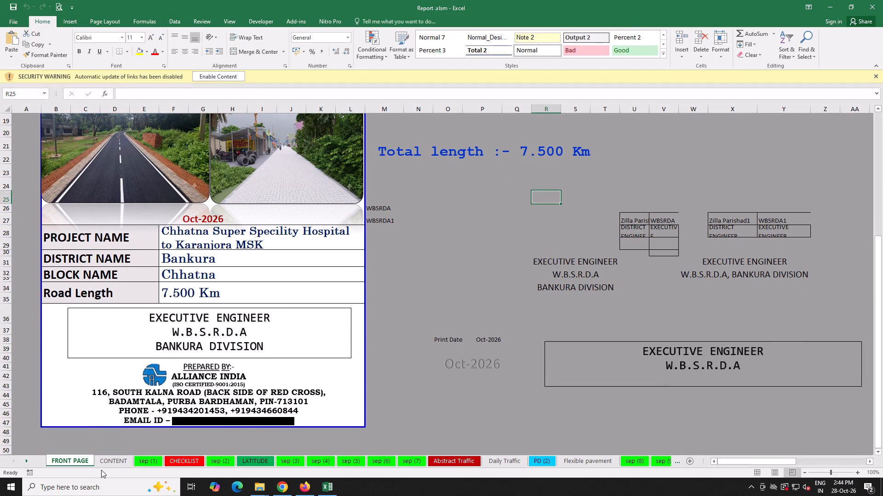
# Unhide the GOOGLE MAP sheet in the report workbook.
pyautogui.click(447, 457)
pyautogui.rightClick(447, 456)
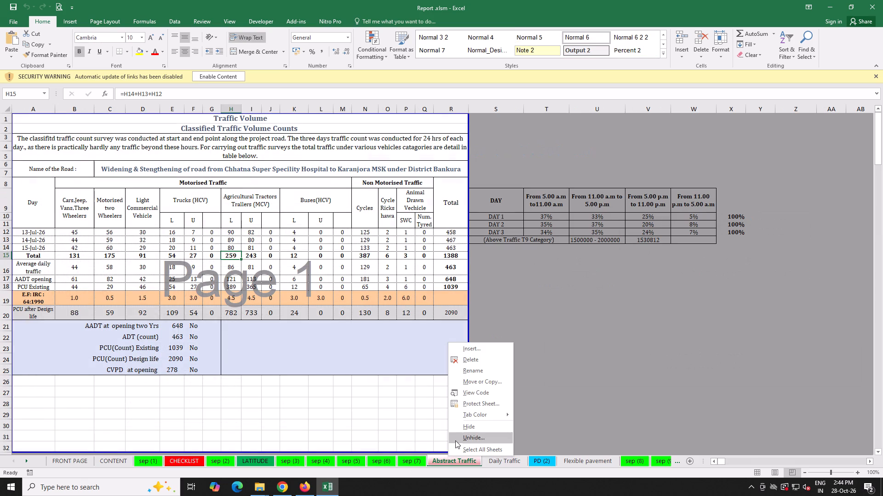
pyautogui.click(455, 438)
pyautogui.doubleClick(397, 416)
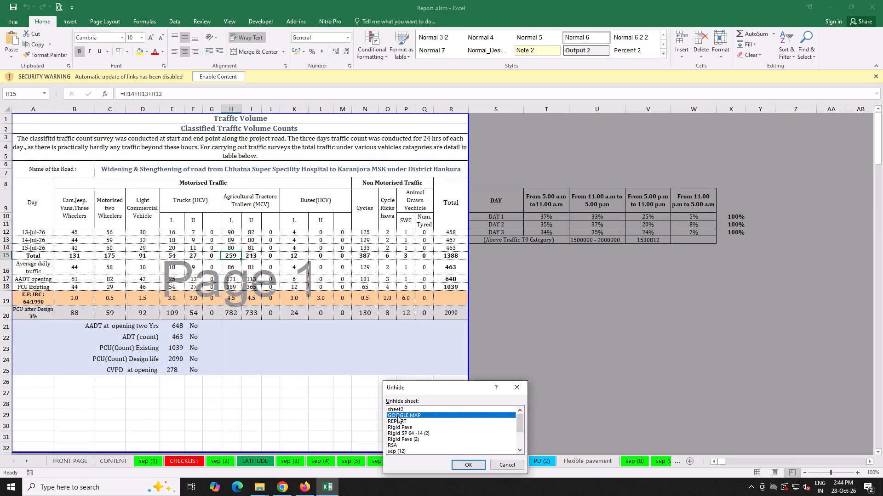
pyautogui.scroll(6, 364, 406)
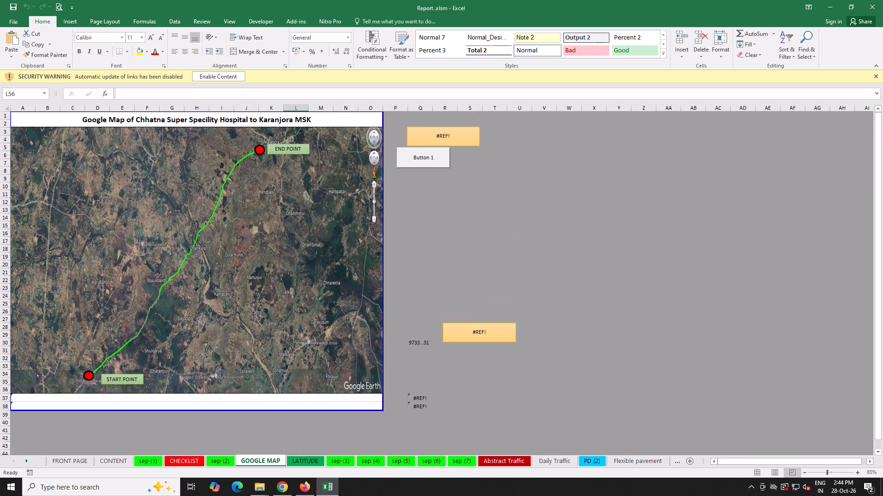
pyautogui.scroll(3, 364, 406)
# Review the workbook's sheets from FRONT PAGE through sep (13), checking the contents, checklist, map, village codes, pavement design and separator pages.
pyautogui.click(66, 465)
pyautogui.click(98, 462)
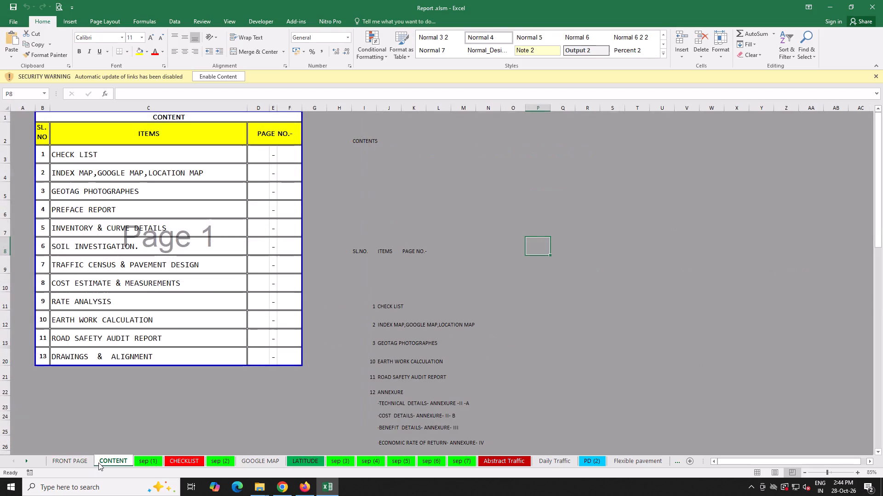
pyautogui.click(152, 462)
pyautogui.click(172, 463)
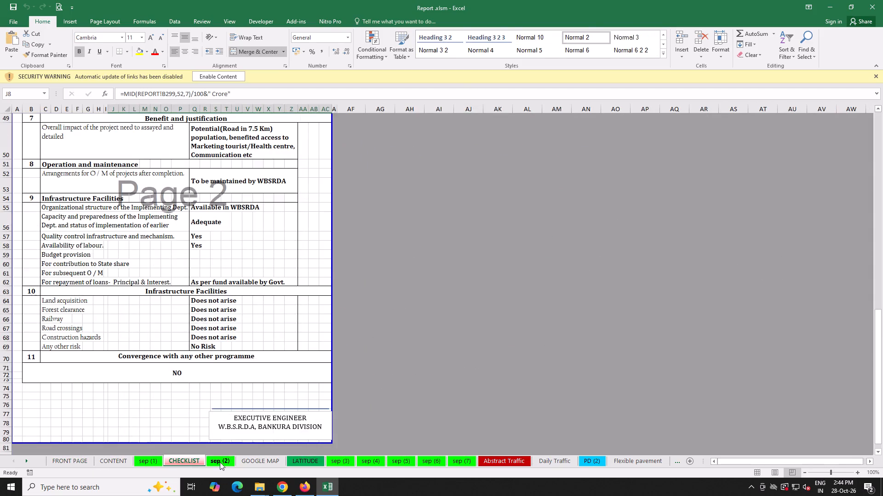
pyautogui.click(220, 462)
pyautogui.click(253, 462)
pyautogui.click(287, 462)
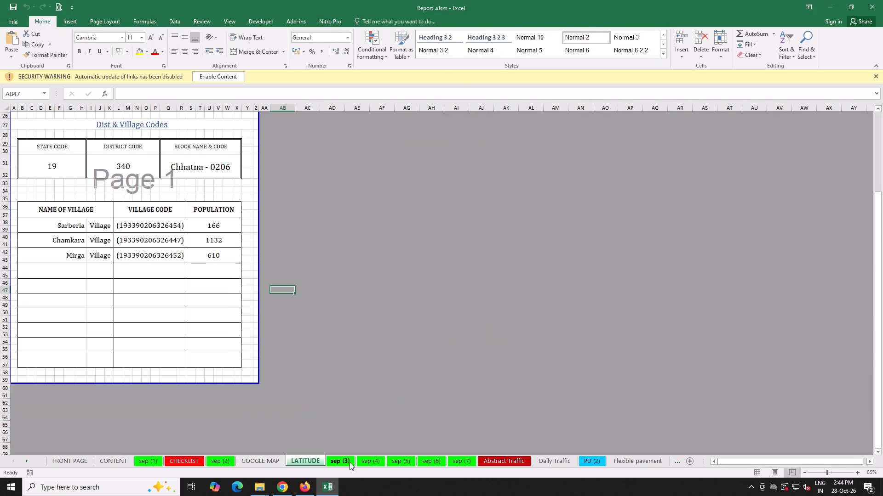
pyautogui.click(359, 462)
pyautogui.click(344, 462)
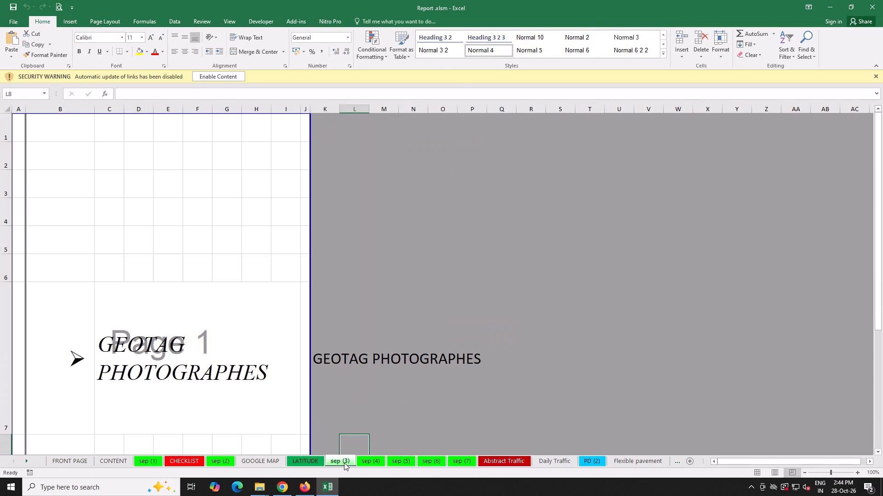
pyautogui.click(26, 460)
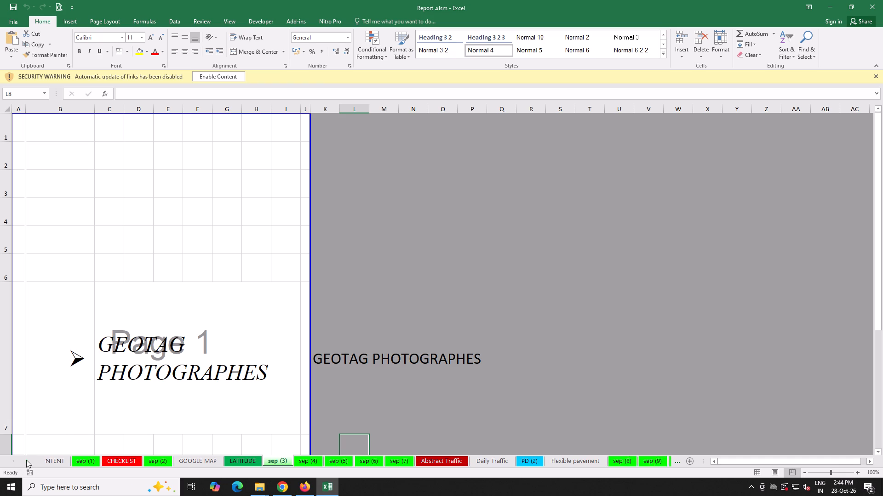
pyautogui.click(432, 460)
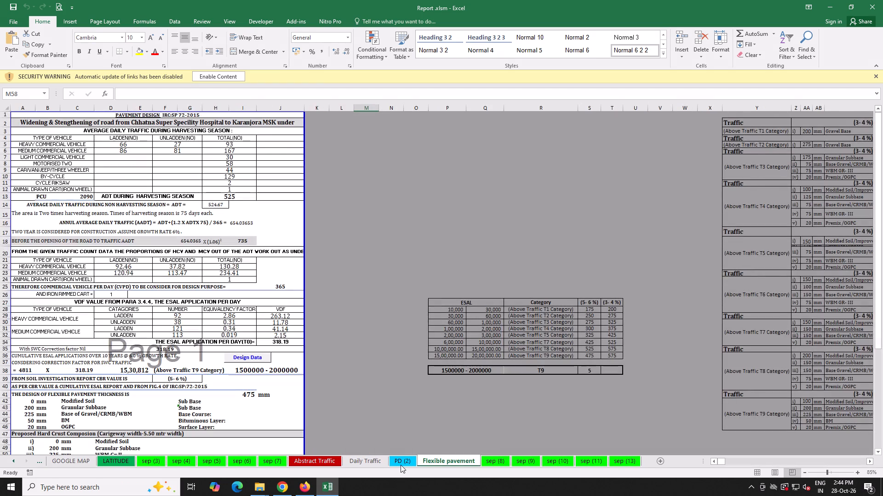
pyautogui.click(401, 465)
pyautogui.click(444, 465)
pyautogui.click(498, 465)
pyautogui.click(531, 461)
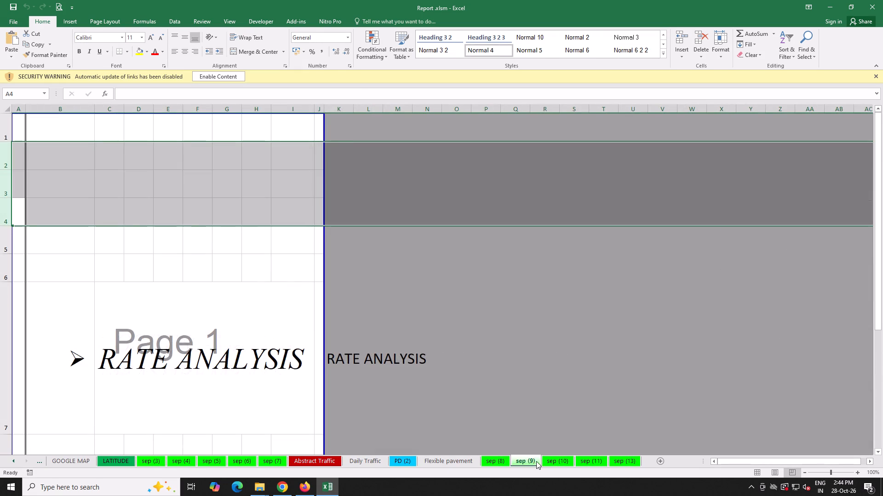
pyautogui.click(554, 461)
pyautogui.click(601, 461)
pyautogui.click(616, 461)
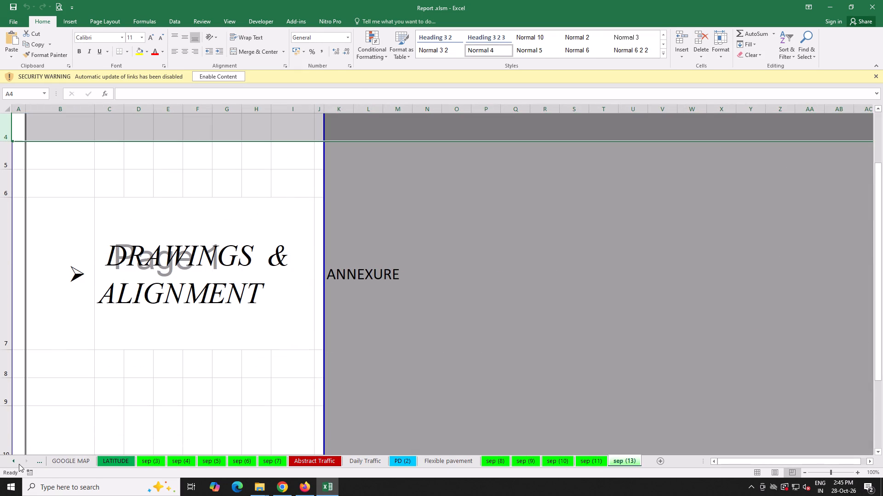
pyautogui.click(10, 464)
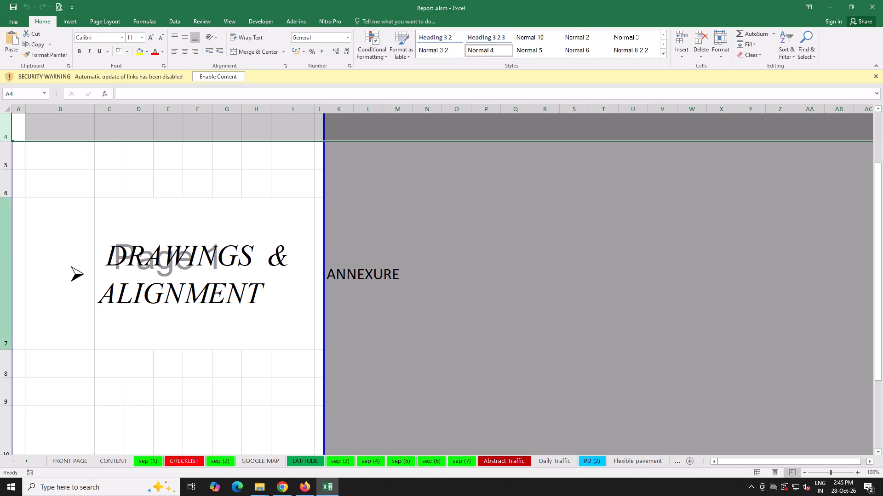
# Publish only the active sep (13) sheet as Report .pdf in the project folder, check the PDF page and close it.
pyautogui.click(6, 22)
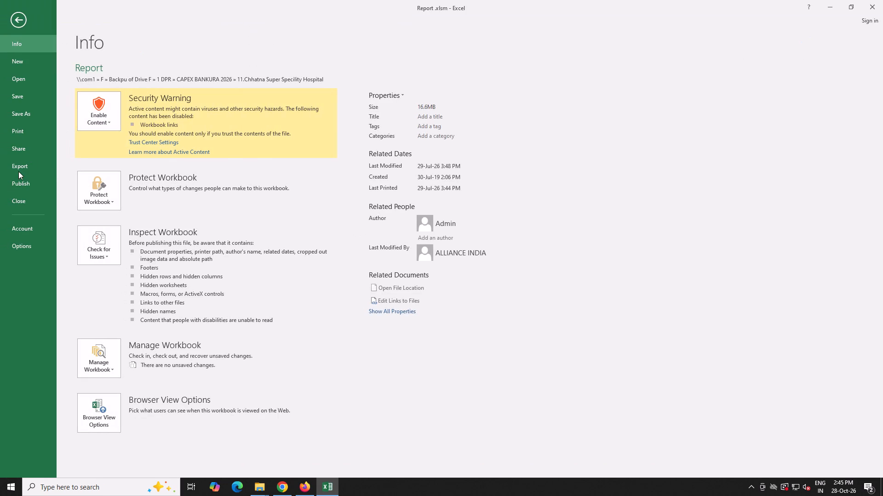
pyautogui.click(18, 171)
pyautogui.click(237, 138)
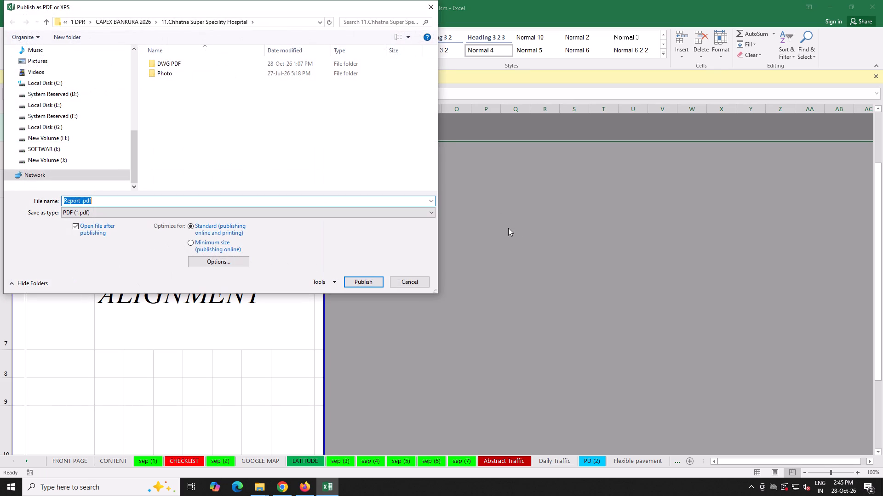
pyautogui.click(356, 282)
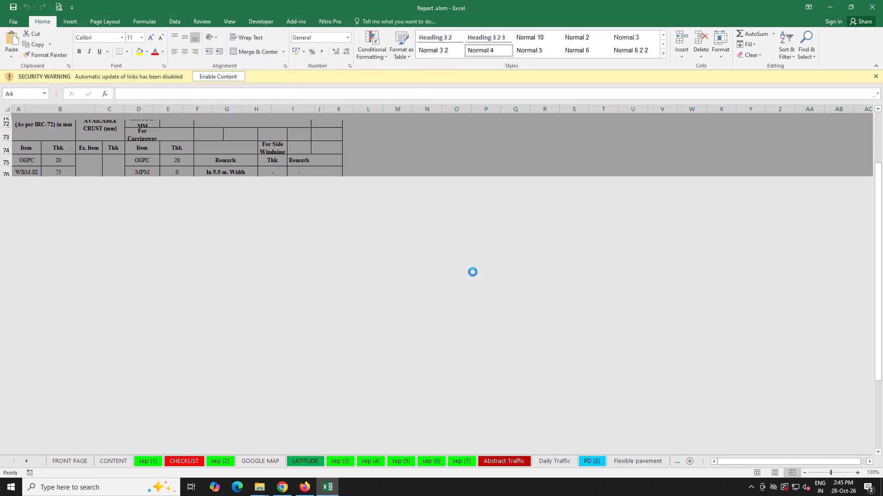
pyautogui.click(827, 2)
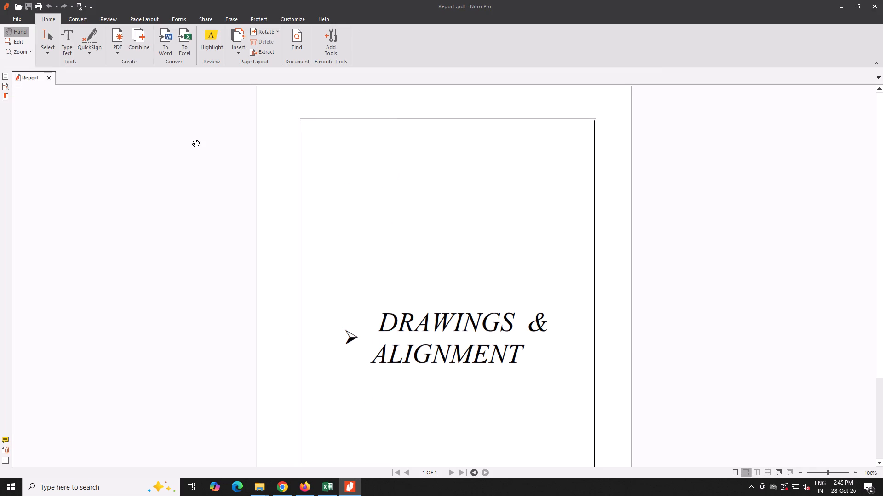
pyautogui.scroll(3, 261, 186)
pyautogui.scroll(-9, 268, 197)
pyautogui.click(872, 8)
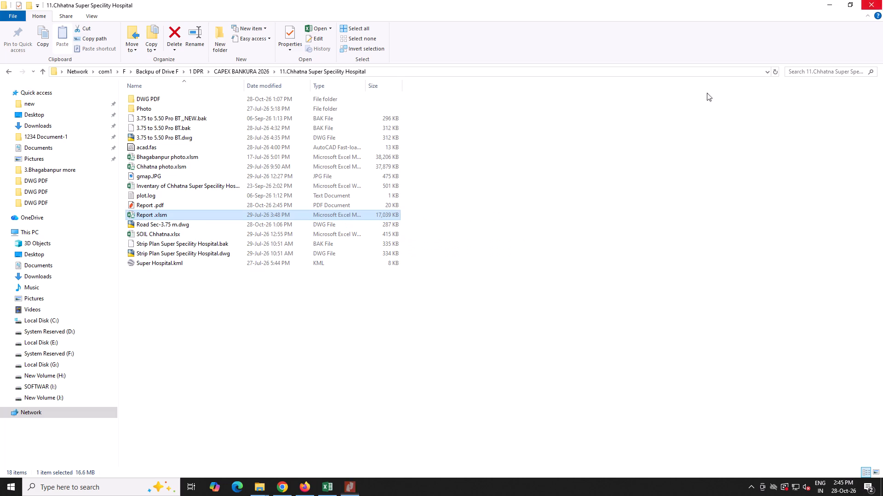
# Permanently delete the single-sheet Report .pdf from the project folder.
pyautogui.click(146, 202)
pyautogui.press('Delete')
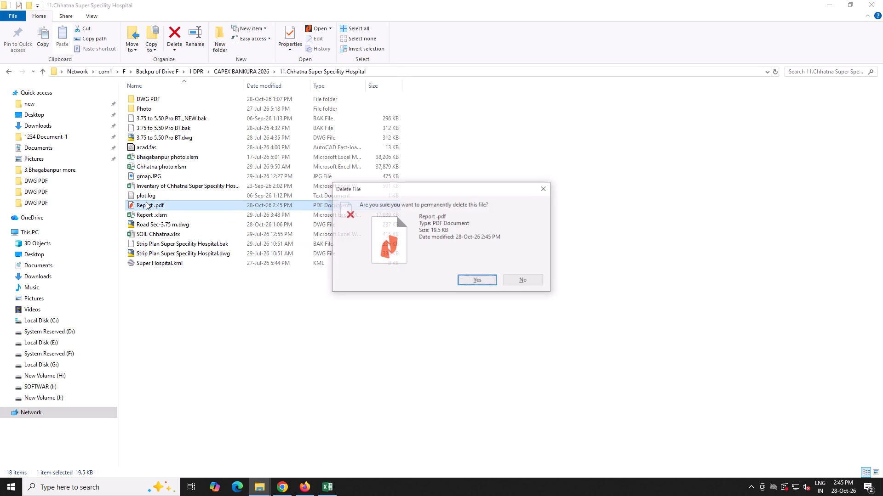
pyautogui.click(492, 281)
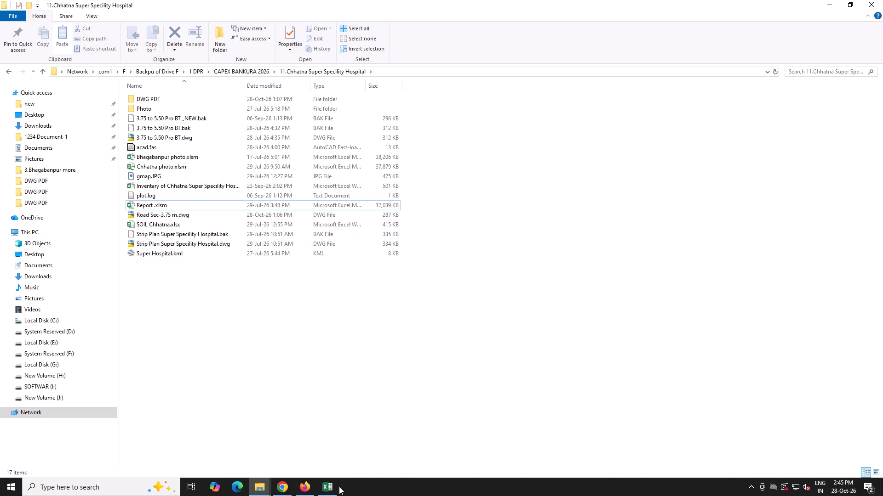
# Return to the Excel report and publish the entire workbook as Report .pdf in the project folder, with standard optimization.
pyautogui.click(339, 486)
pyautogui.click(334, 488)
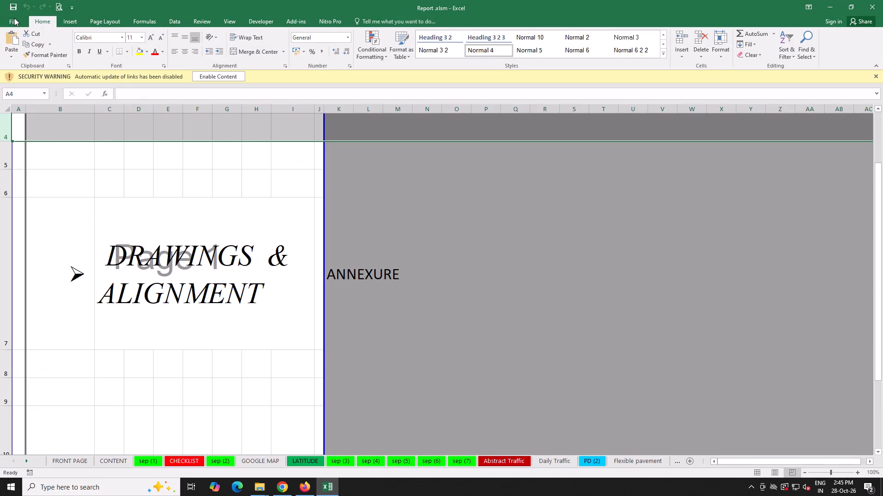
pyautogui.click(14, 18)
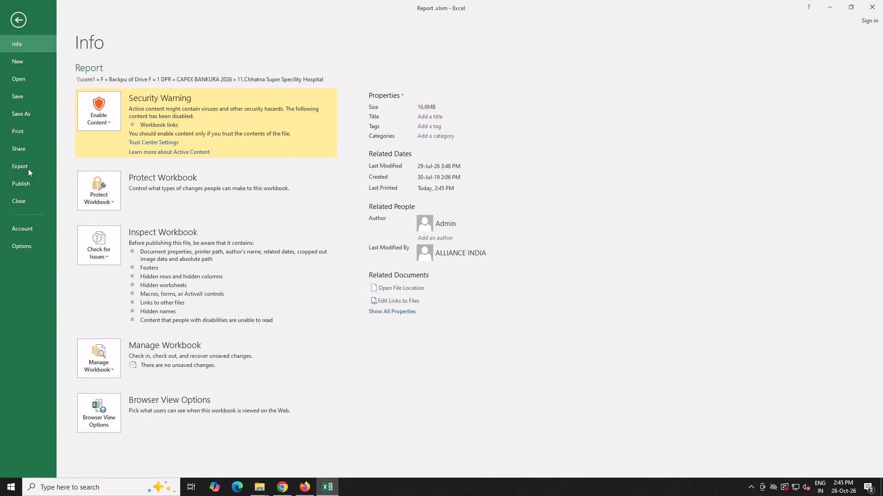
pyautogui.click(28, 169)
pyautogui.click(235, 130)
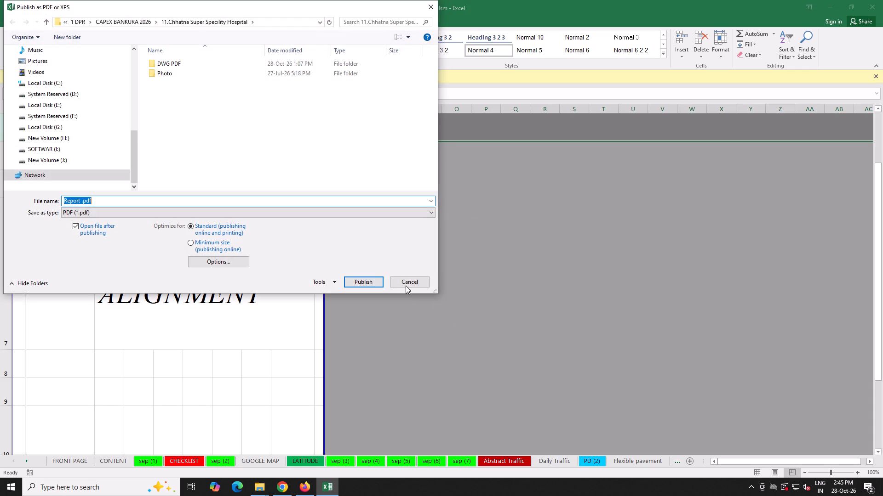
pyautogui.click(219, 264)
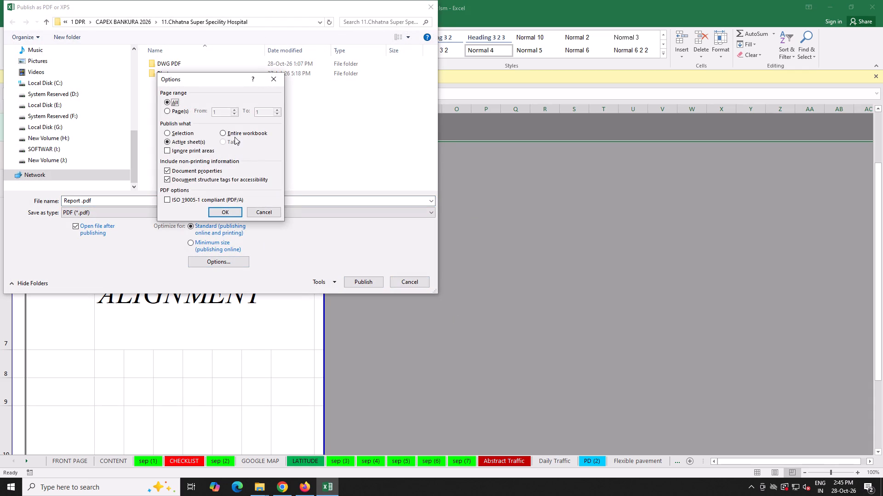
pyautogui.click(235, 137)
pyautogui.click(236, 131)
pyautogui.moveTo(366, 282); pyautogui.dragTo(367, 282)
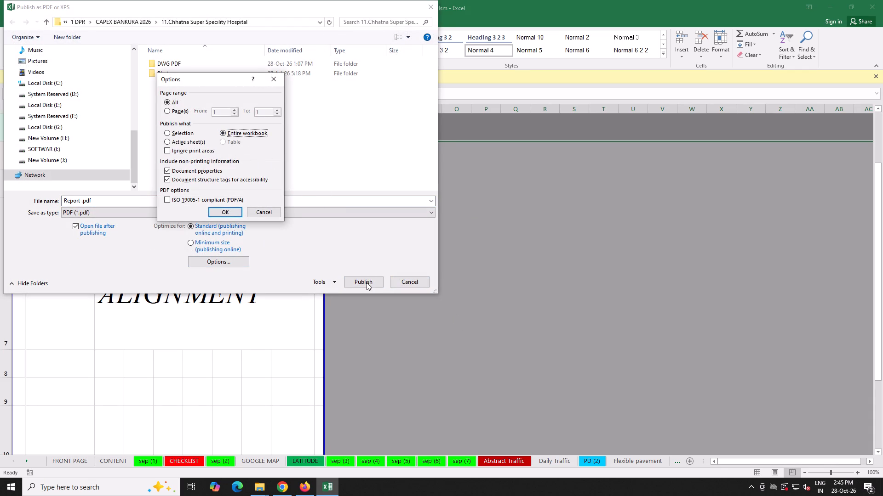
pyautogui.moveTo(367, 282); pyautogui.dragTo(231, 230)
pyautogui.click(225, 213)
pyautogui.click(367, 278)
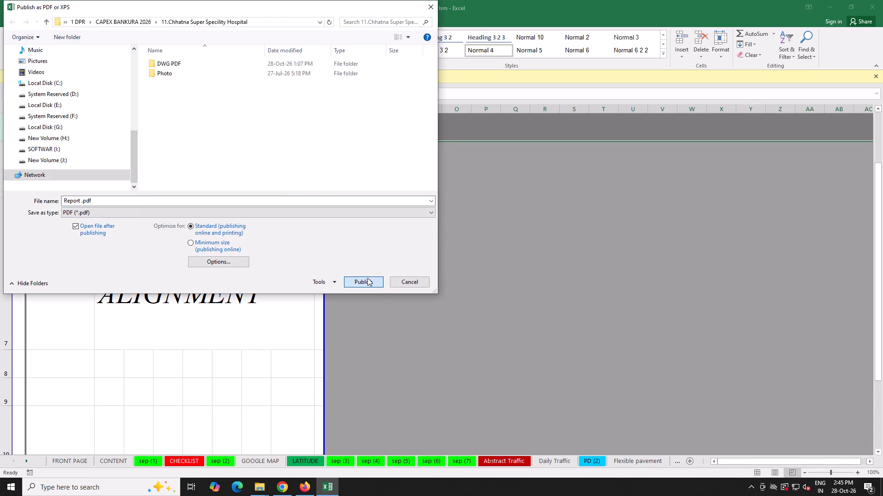
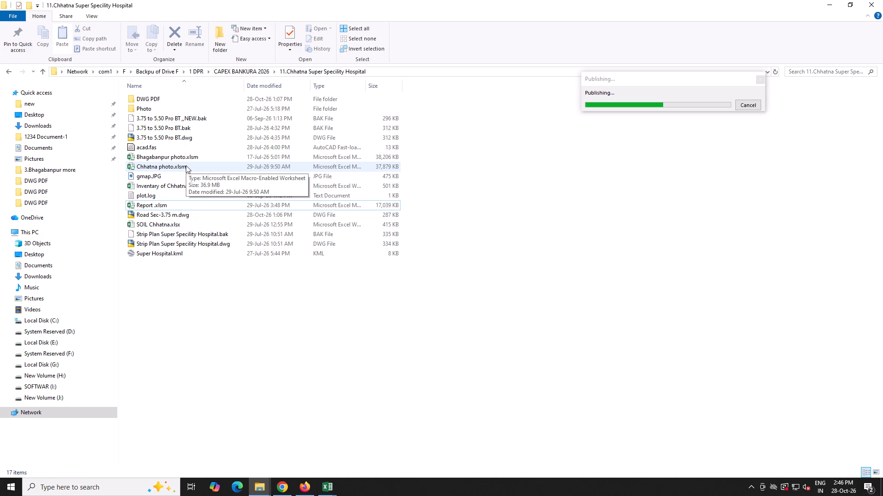
# Open the Inventory of Chhatna Super Specility Hospital workbook and publish sheets 2.1, 10.1 and 11.1 & 11.2 together as one PDF in the project folder.
pyautogui.doubleClick(183, 186)
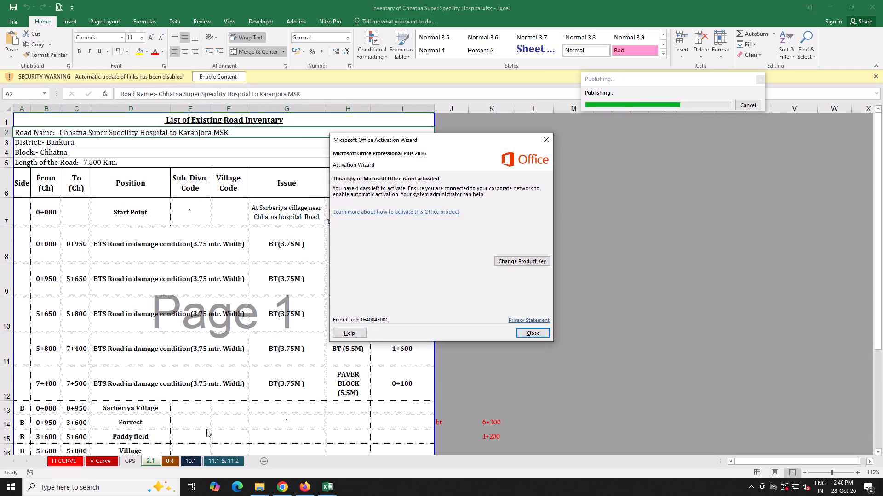
pyautogui.click(544, 336)
pyautogui.click(545, 335)
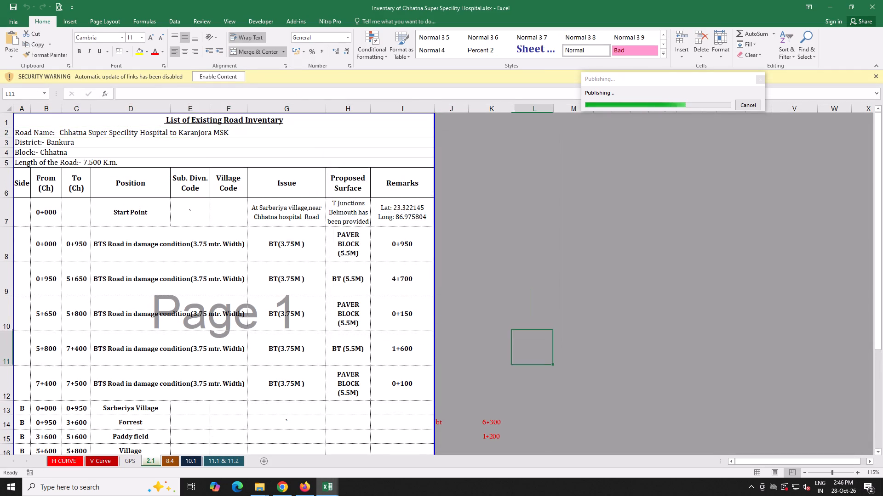
pyautogui.keyDown('ctrl'); pyautogui.click(185, 459); pyautogui.keyUp('ctrl')
pyautogui.keyDown('ctrl'); pyautogui.click(219, 460); pyautogui.keyUp('ctrl')
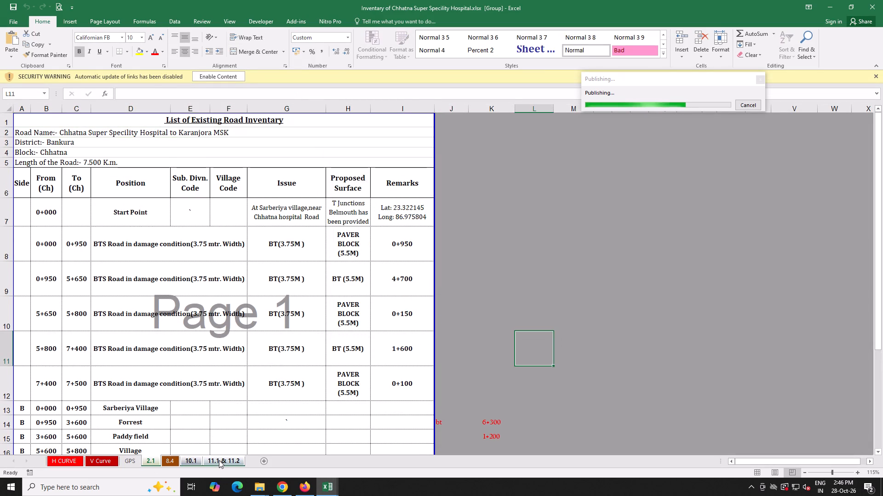
pyautogui.click(8, 24)
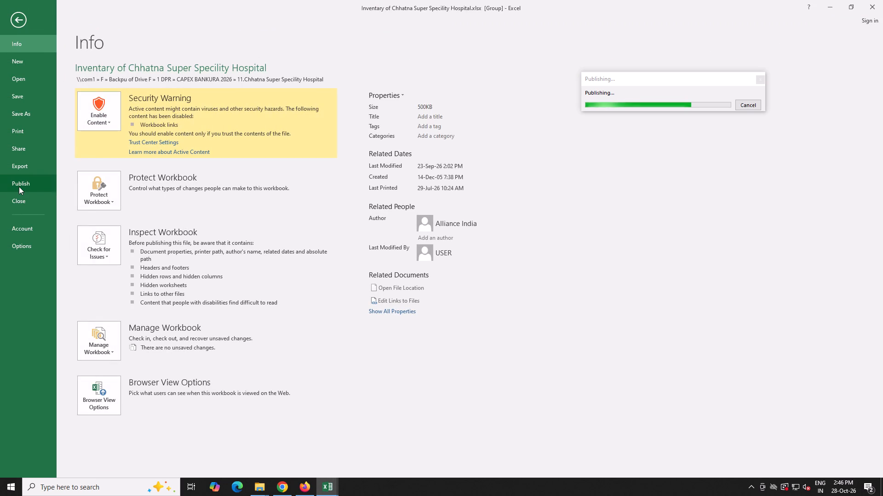
pyautogui.click(30, 169)
pyautogui.click(221, 125)
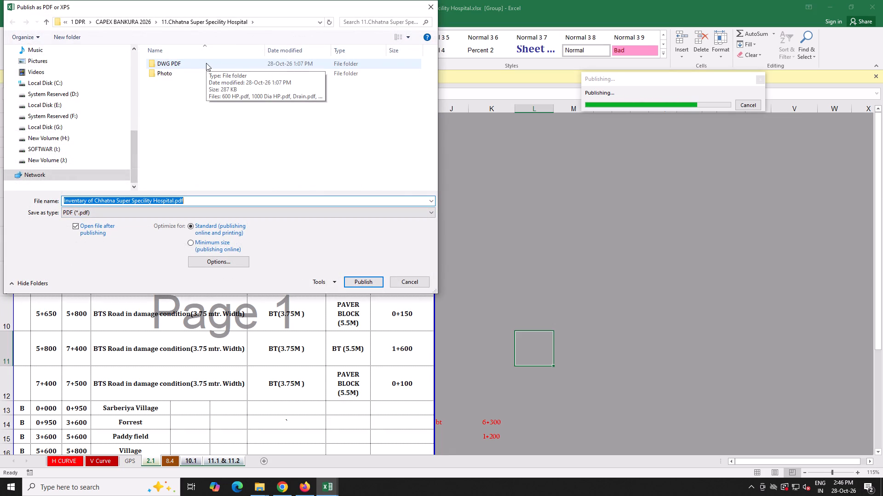
pyautogui.click(356, 278)
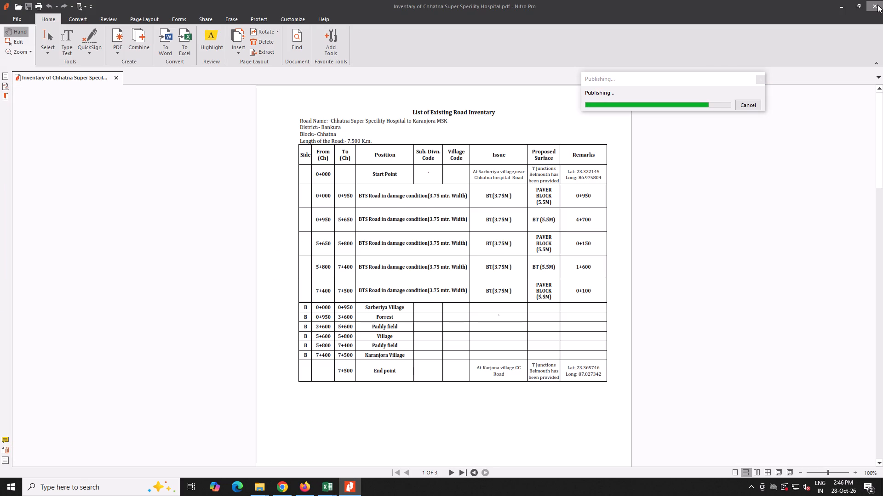
pyautogui.click(879, 4)
pyautogui.click(406, 247)
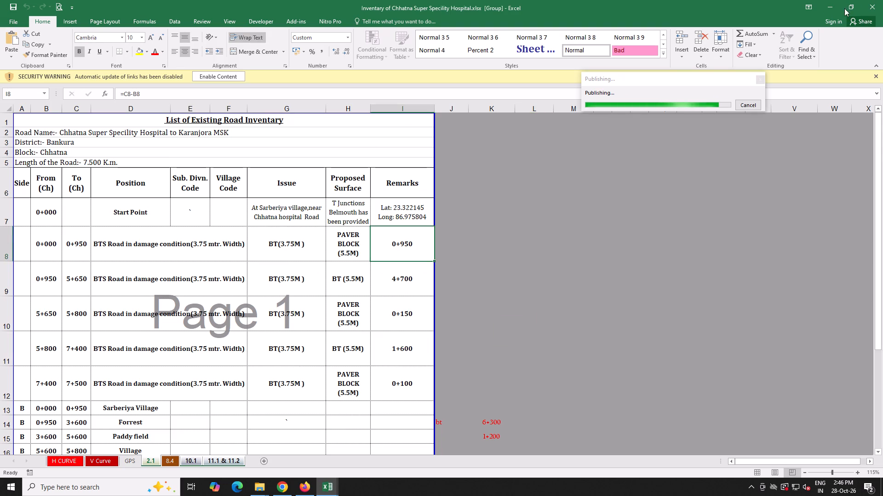
pyautogui.click(832, 3)
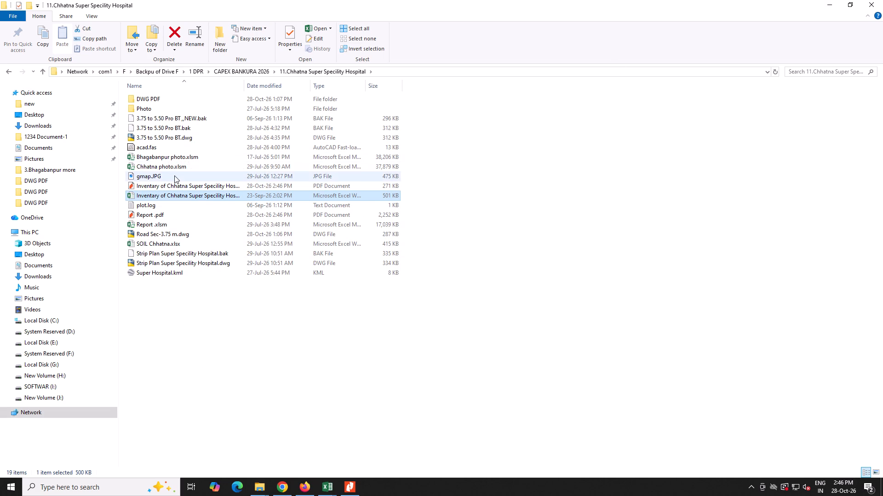
# Open the Chhatna photo.xlsm workbook from the project folder.
pyautogui.doubleClick(176, 169)
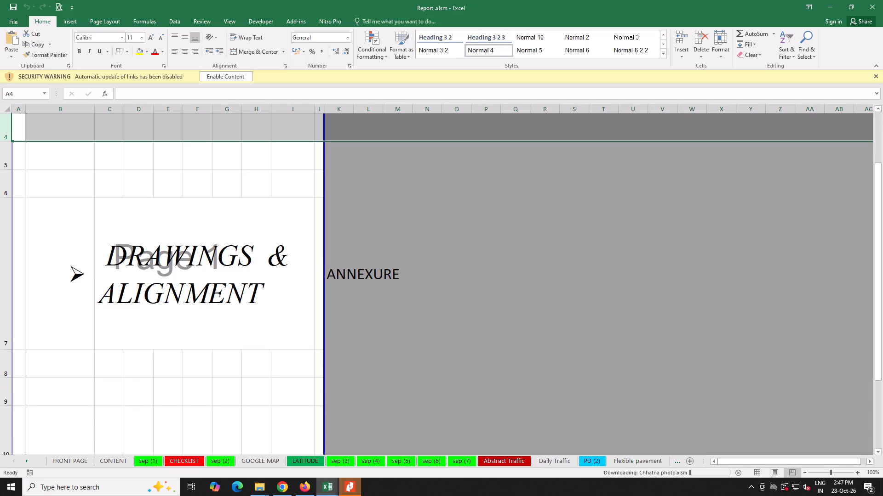
pyautogui.click(355, 487)
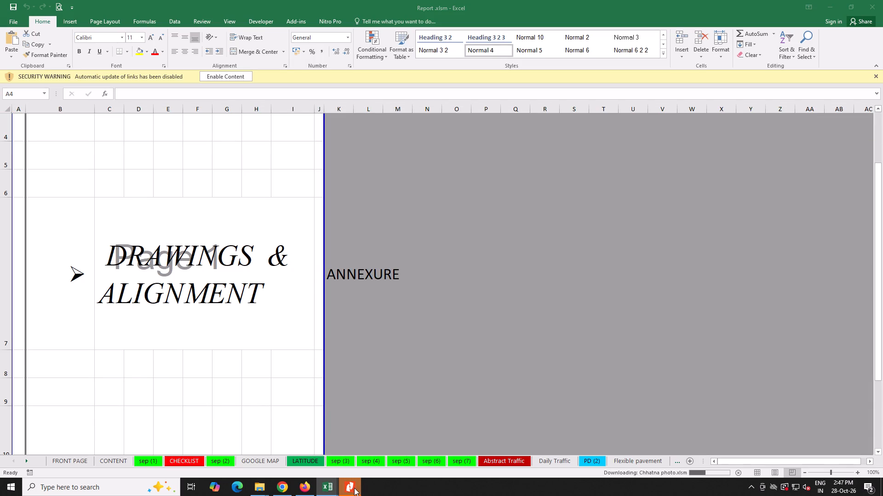
pyautogui.click(392, 375)
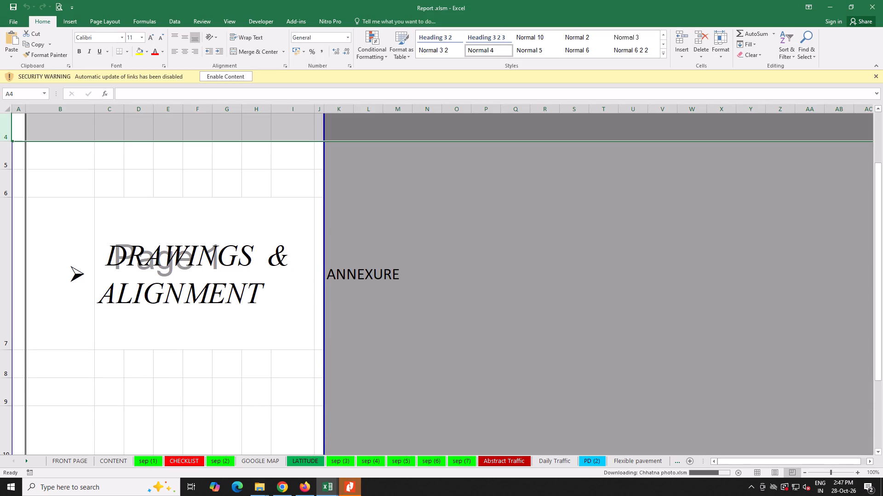
pyautogui.click(381, 412)
pyautogui.click(352, 494)
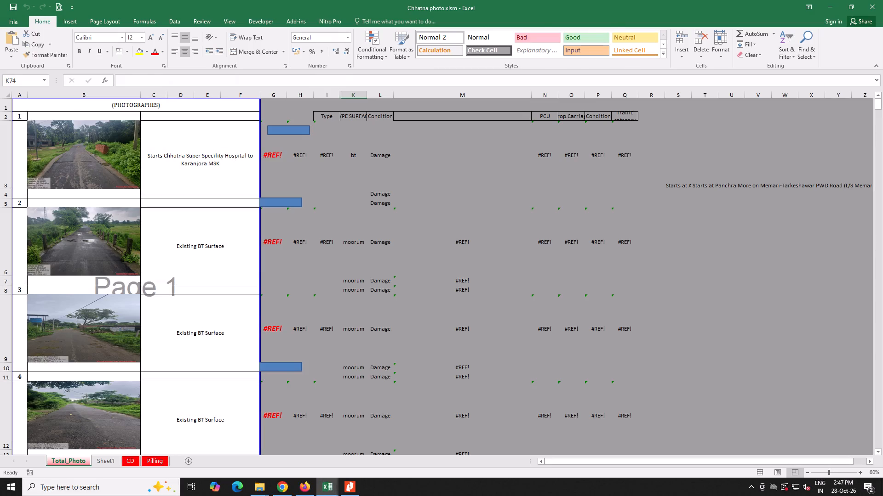
# Examine the Total_Photo road photographs and the CD sheet's culvert photograph pages, using page break preview for CD.
pyautogui.scroll(-4, 123, 383)
pyautogui.click(131, 460)
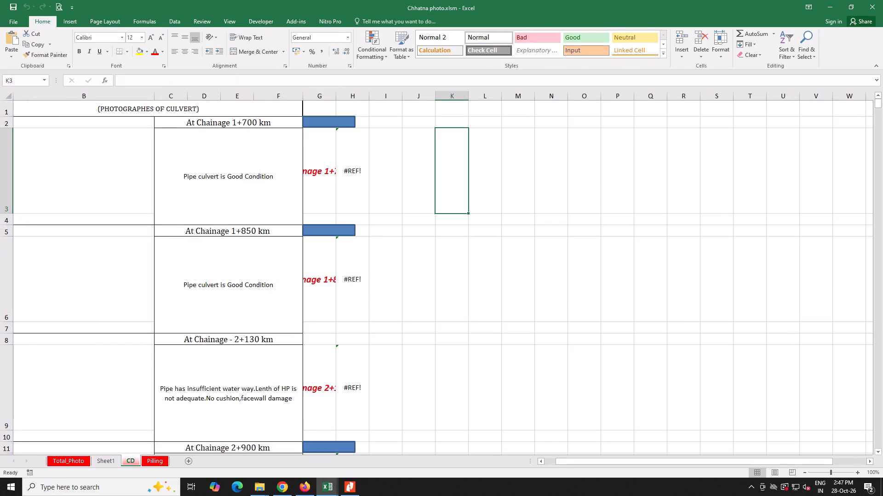
pyautogui.scroll(-10, 143, 450)
pyautogui.scroll(4, 145, 446)
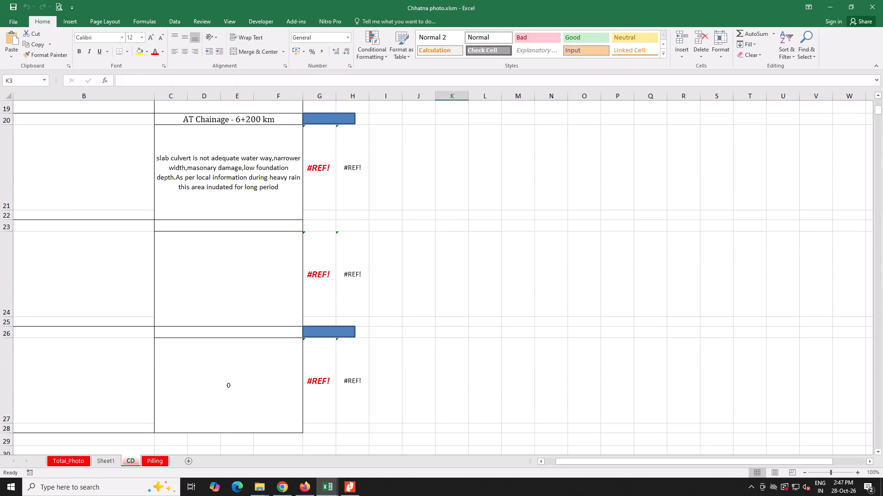
pyautogui.click(798, 472)
pyautogui.scroll(9, 363, 354)
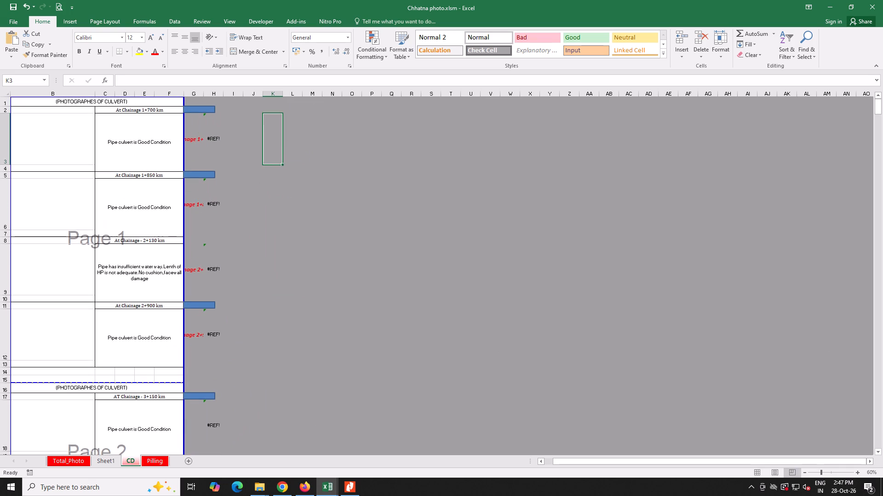
# Publish only the Total_Photo sheet as Chhatna photo.pdf in the project folder, close the opened PDFs and return to the folder.
pyautogui.click(63, 460)
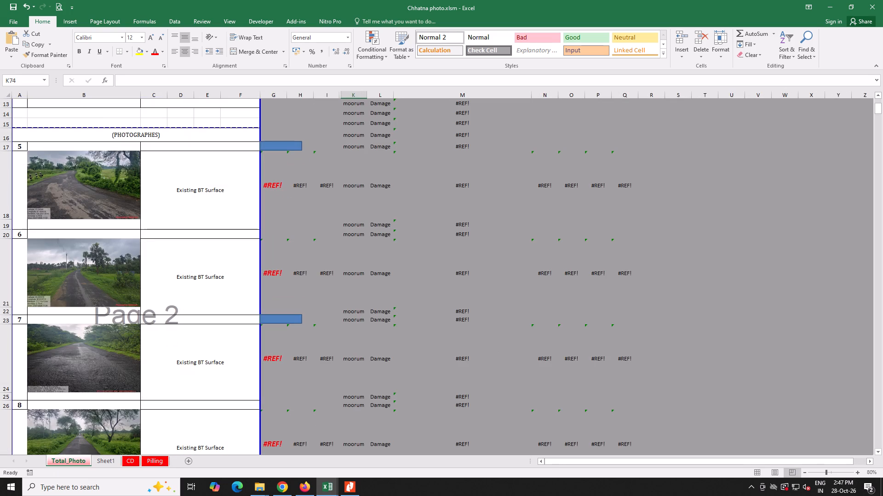
pyautogui.click(11, 26)
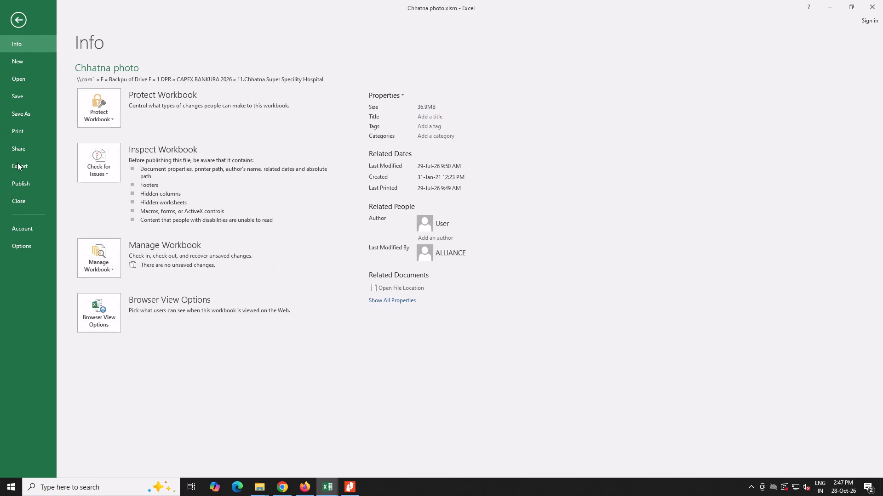
pyautogui.click(19, 163)
pyautogui.click(240, 121)
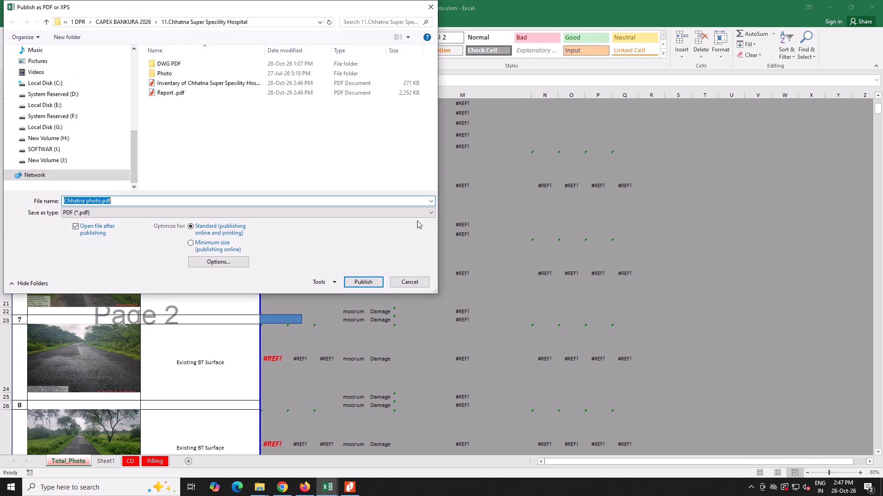
pyautogui.click(367, 284)
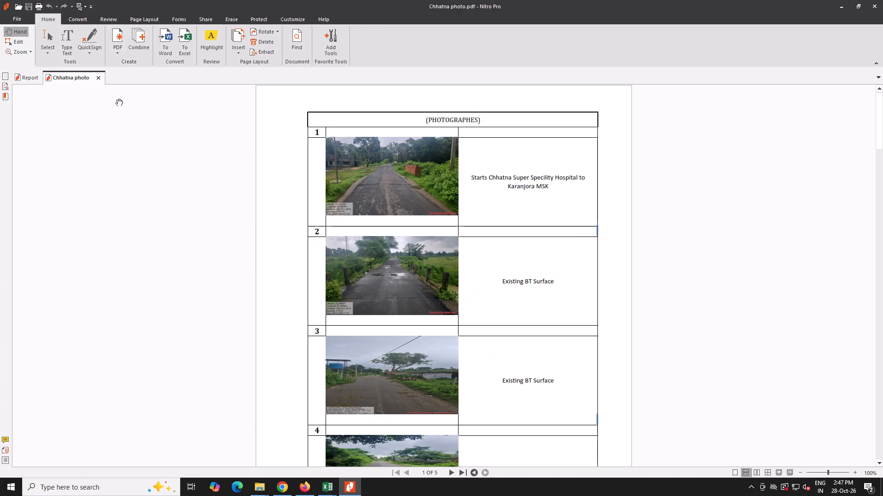
pyautogui.click(100, 78)
pyautogui.click(49, 78)
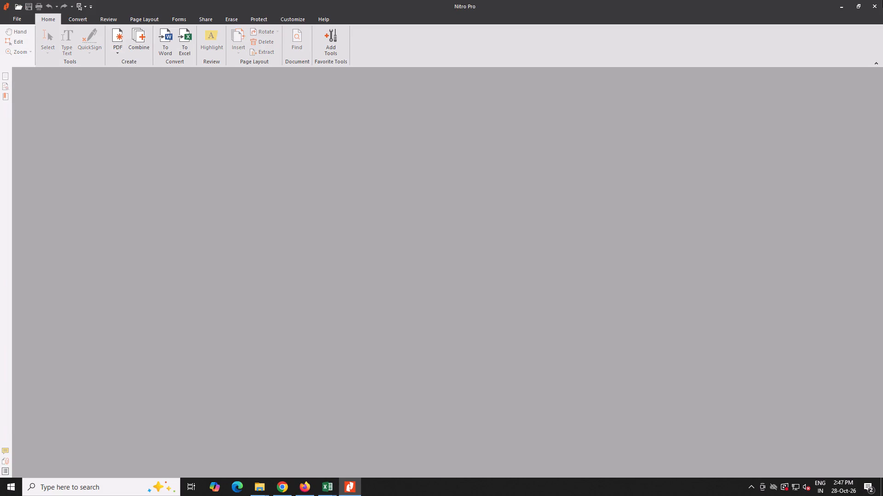
pyautogui.click(842, 9)
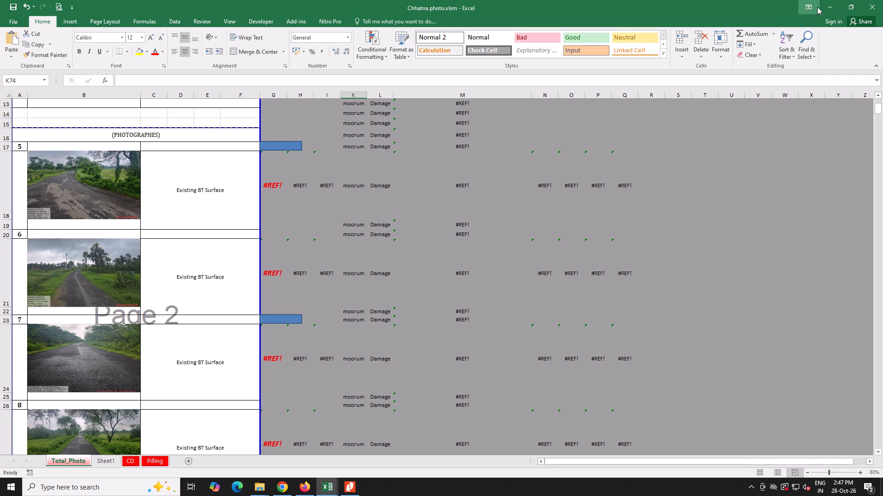
pyautogui.click(825, 3)
pyautogui.click(836, 0)
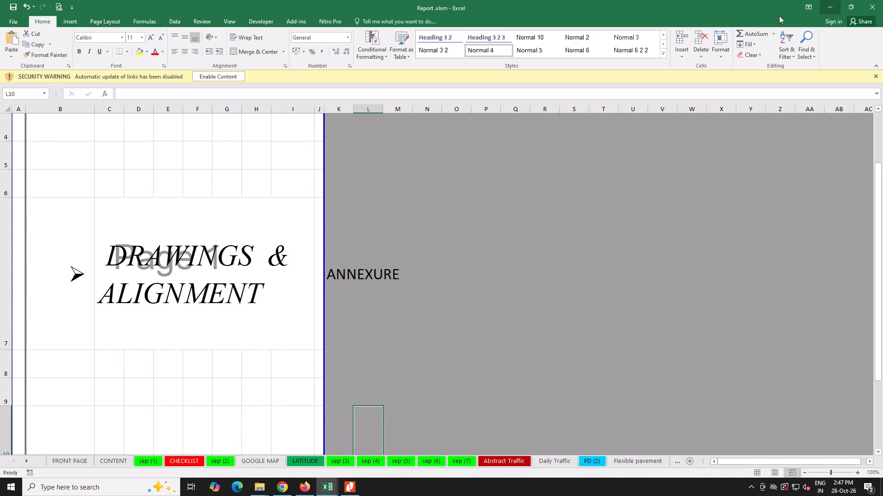
# Move Report .pdf, the Inventory of Chhatna Super Specility Hospital PDF and Chhatna photo.pdf into the DWG PDF folder.
pyautogui.click(160, 226)
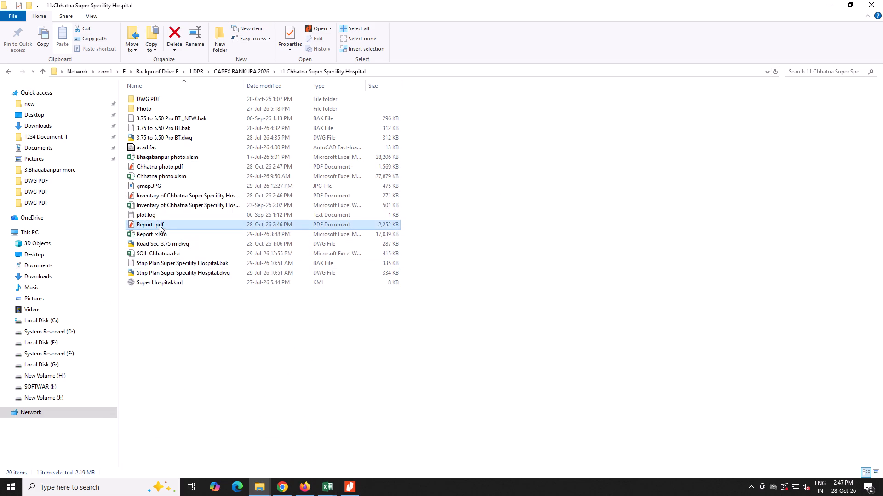
pyautogui.keyDown('ctrl'); pyautogui.click(174, 197); pyautogui.keyUp('ctrl')
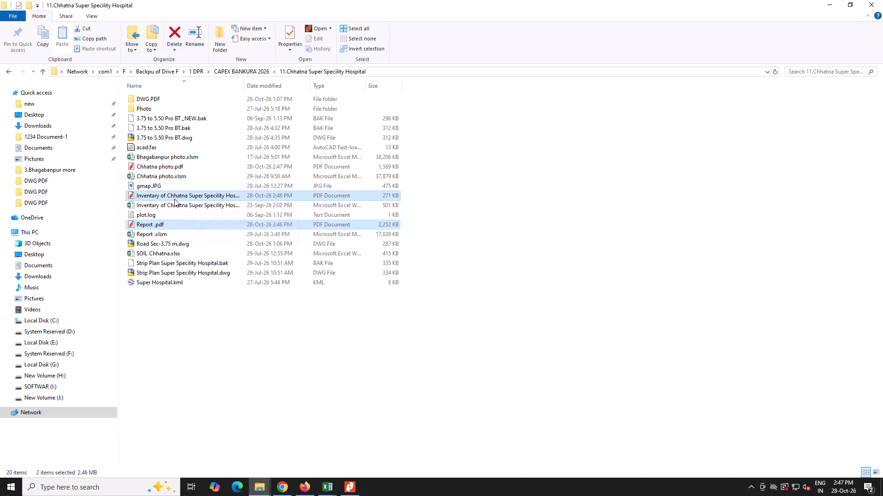
pyautogui.keyDown('ctrl'); pyautogui.click(175, 169); pyautogui.keyUp('ctrl')
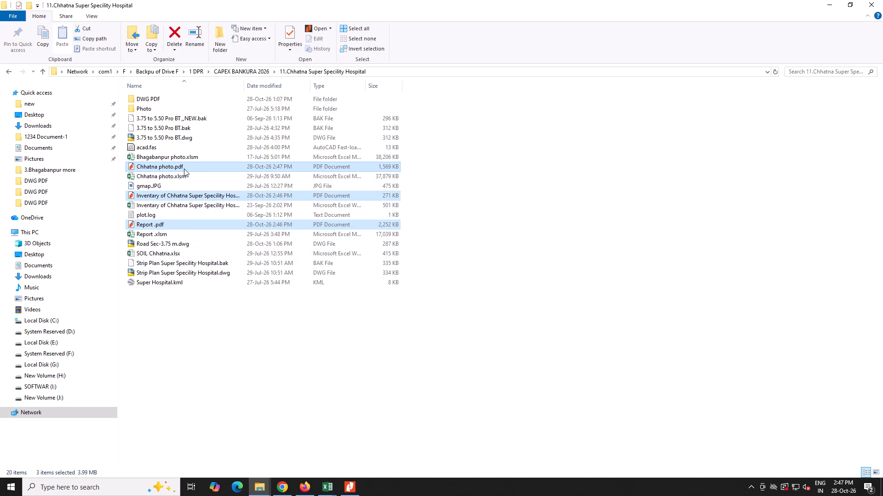
pyautogui.moveTo(184, 167); pyautogui.dragTo(213, 101)
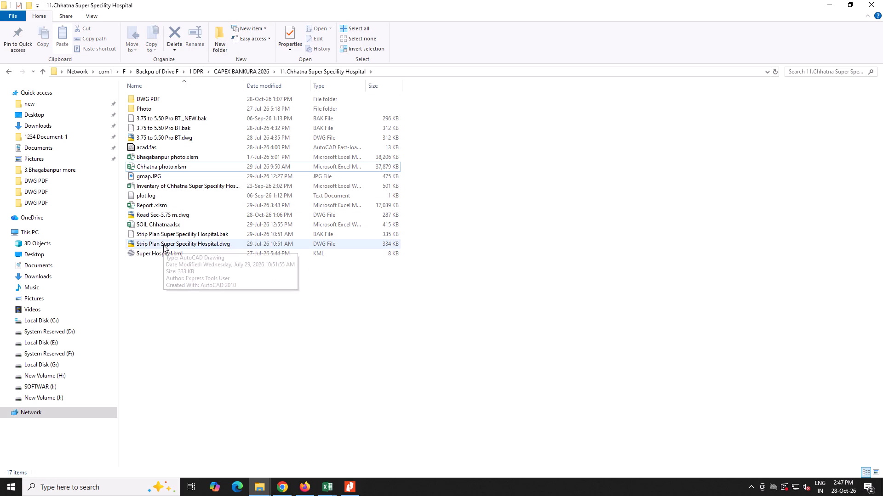
# Open the drawing Strip Plan Super Specility Hospital.dwg from the project folder and look over the strip plan in model space.
pyautogui.click(163, 245)
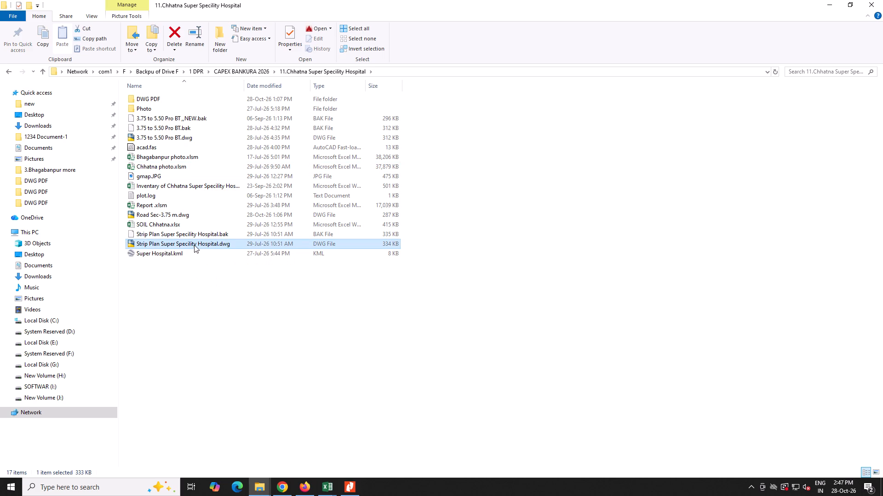
pyautogui.doubleClick(194, 245)
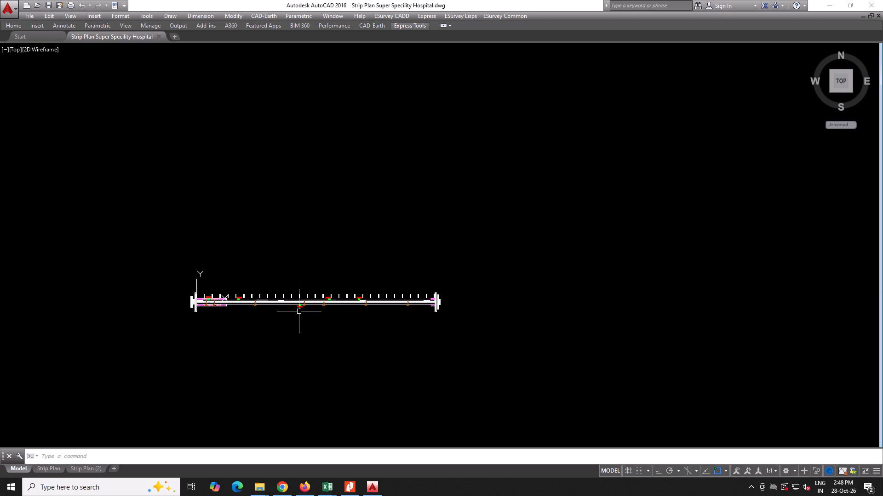
pyautogui.scroll(3, 265, 319)
pyautogui.moveTo(212, 312); pyautogui.dragTo(428, 288, button='middle')
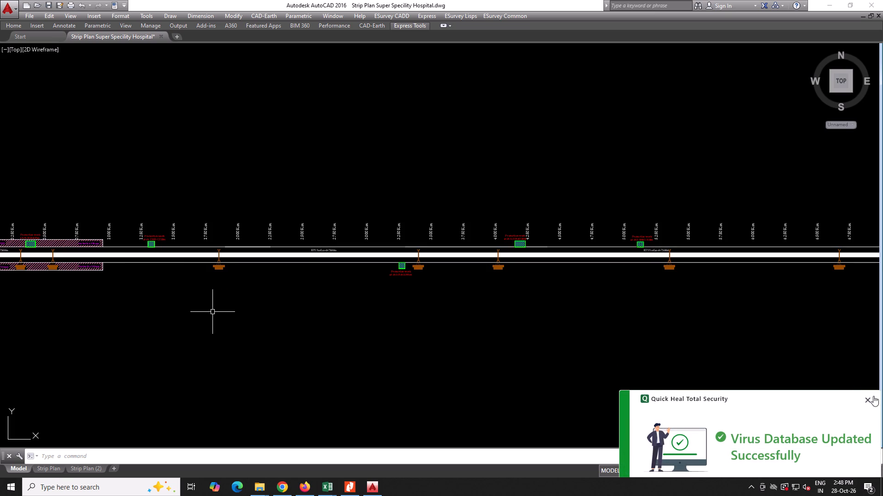
pyautogui.click(871, 401)
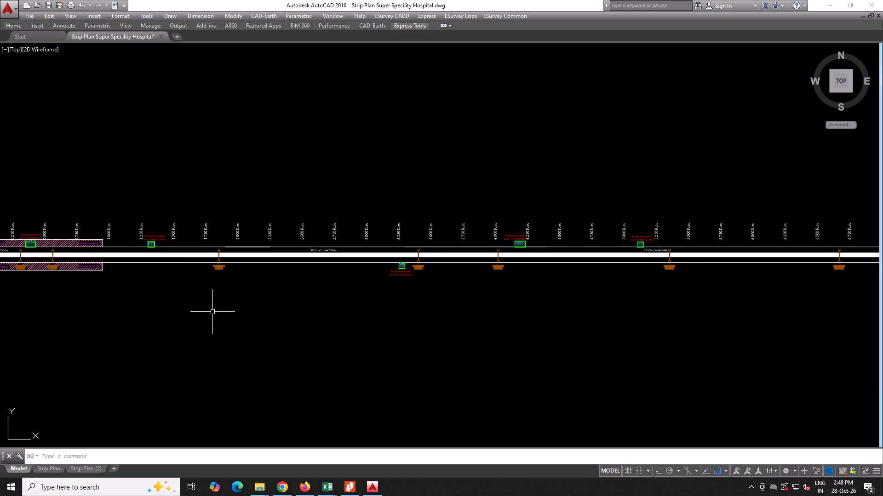
pyautogui.scroll(-3, 460, 207)
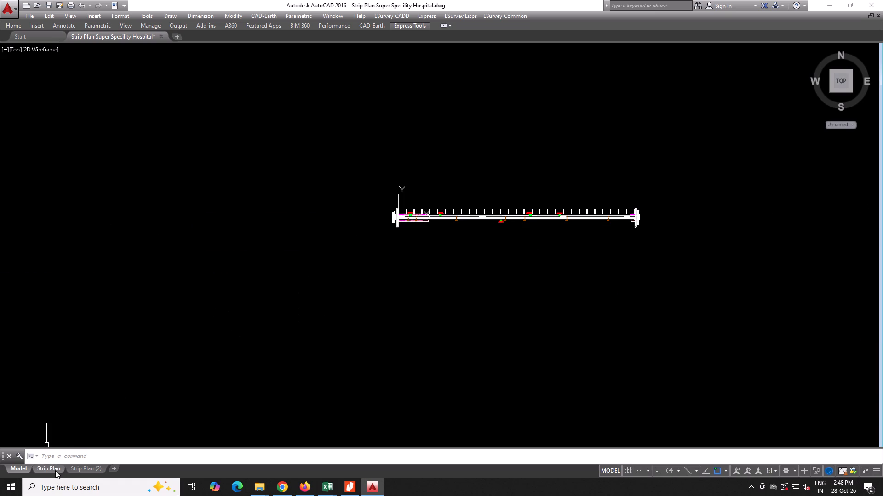
# Set up a single-sheet plot of the Strip Plan layout using the previous plot's page setup.
pyautogui.click(53, 469)
pyautogui.scroll(-3, 299, 289)
pyautogui.scroll(-1, 347, 300)
pyautogui.moveTo(369, 301); pyautogui.dragTo(420, 301, button='middle')
pyautogui.moveTo(429, 301); pyautogui.dragTo(688, 303, button='middle')
pyautogui.scroll(2, 111, 393)
pyautogui.scroll(-3, 168, 403)
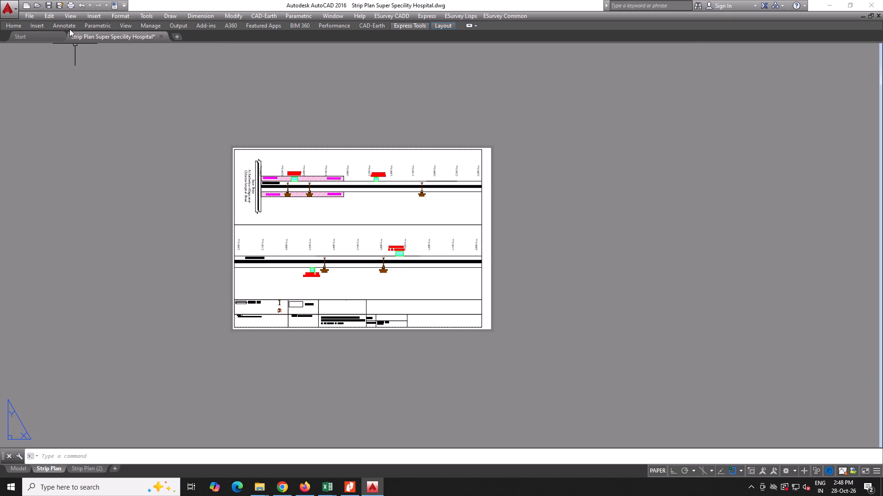
pyautogui.click(75, 7)
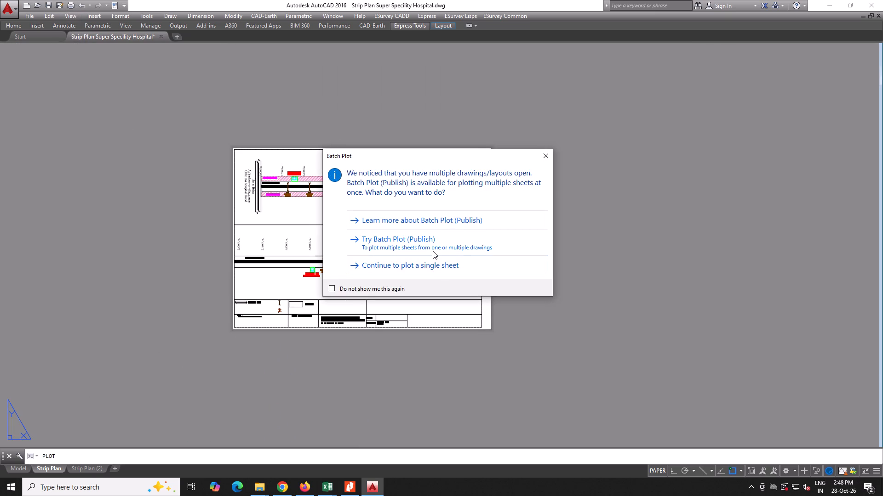
pyautogui.click(429, 270)
pyautogui.click(506, 262)
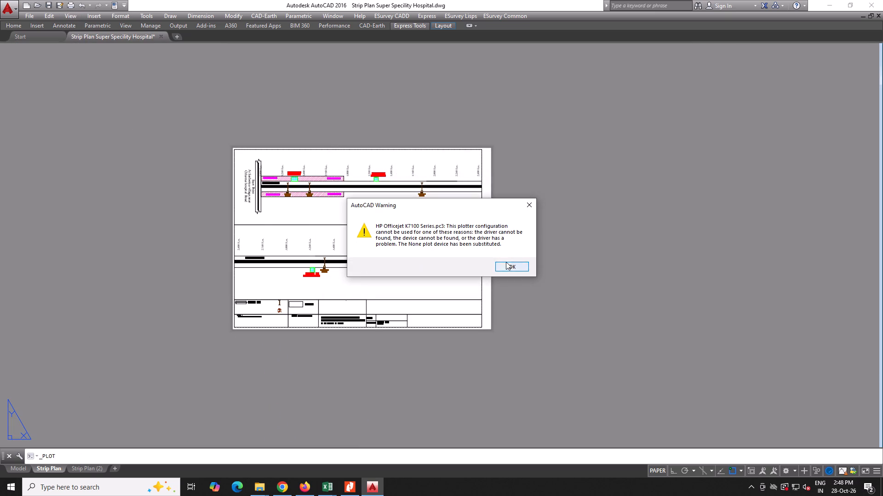
pyautogui.click(360, 148)
pyautogui.click(353, 162)
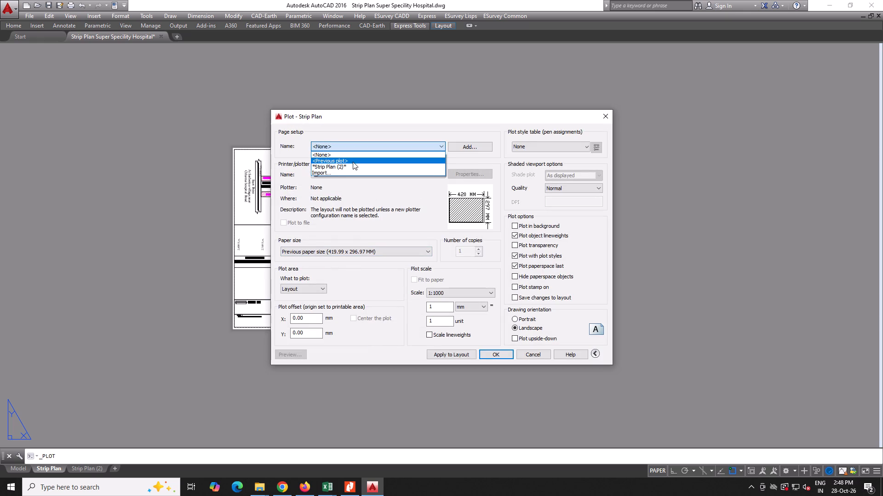
# Define the plot window around the Strip Plan sheet border, from its upper-left corner to its lower-right corner.
pyautogui.click(369, 288)
pyautogui.scroll(2, 236, 152)
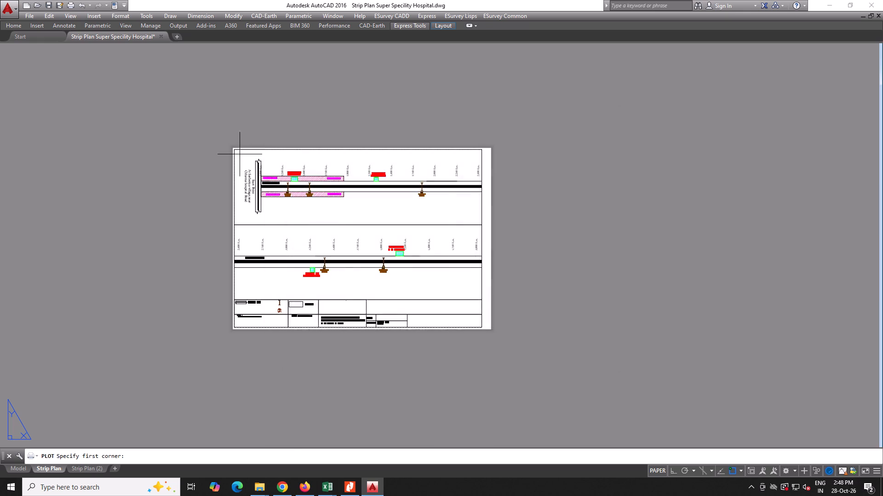
pyautogui.scroll(6, 233, 147)
pyautogui.click(282, 229)
pyautogui.scroll(-4, 282, 229)
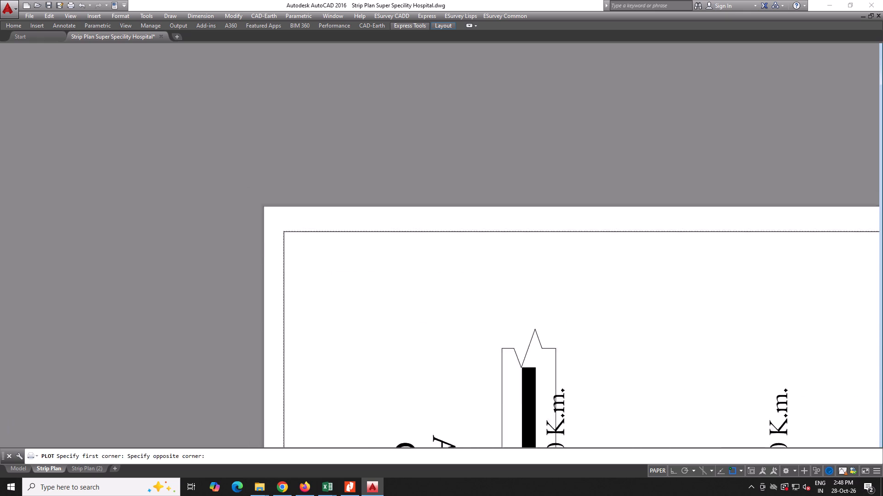
pyautogui.scroll(-7, 283, 229)
pyautogui.scroll(3, 521, 386)
pyautogui.moveTo(521, 388); pyautogui.dragTo(511, 235, button='middle')
pyautogui.scroll(2, 540, 293)
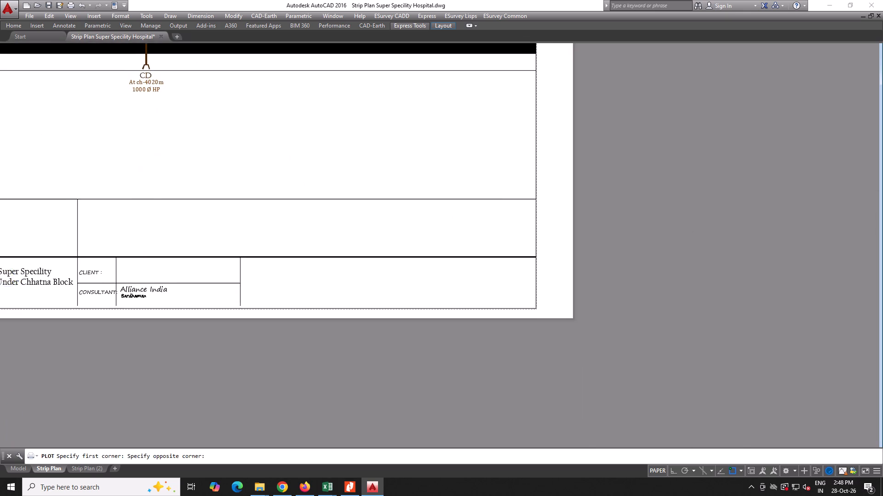
pyautogui.scroll(2, 540, 293)
pyautogui.scroll(4, 496, 414)
pyautogui.click(526, 340)
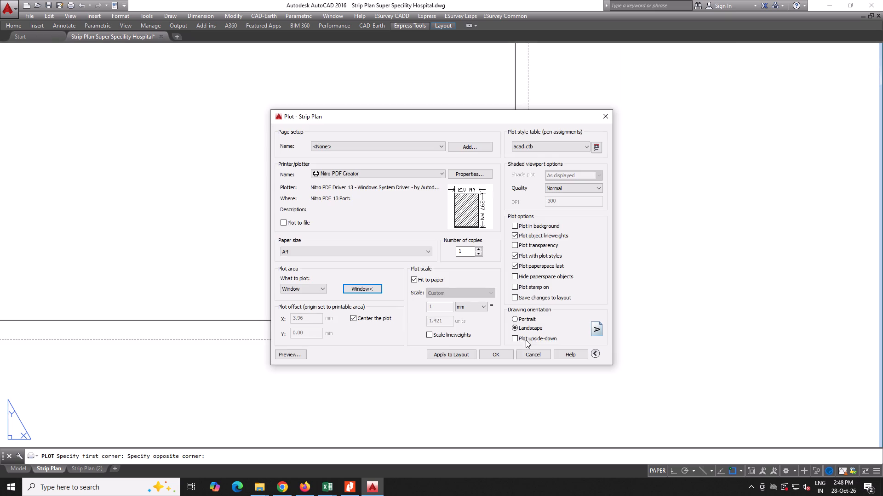
# Preview the sheet and plot it to the Desktop as Strip Plan Super Specility Hospital Strip Plan (1).pdf.
pyautogui.click(299, 349)
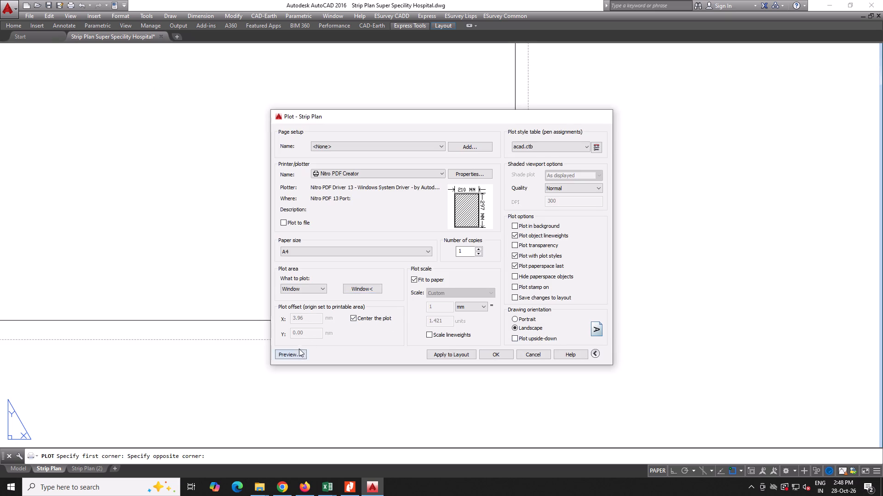
pyautogui.rightClick(412, 241)
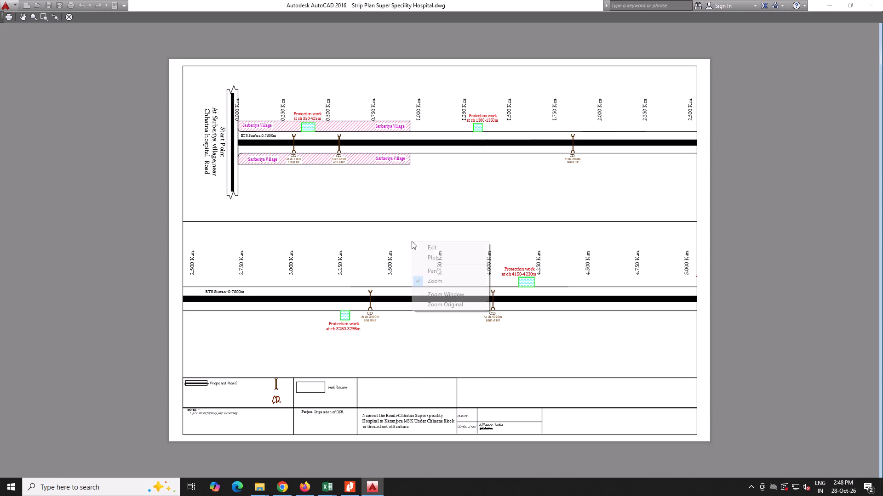
pyautogui.click(432, 256)
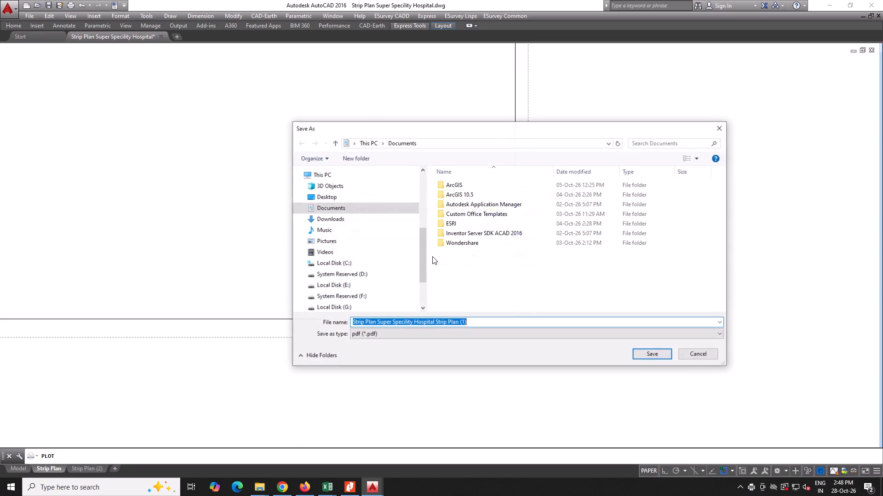
pyautogui.click(328, 200)
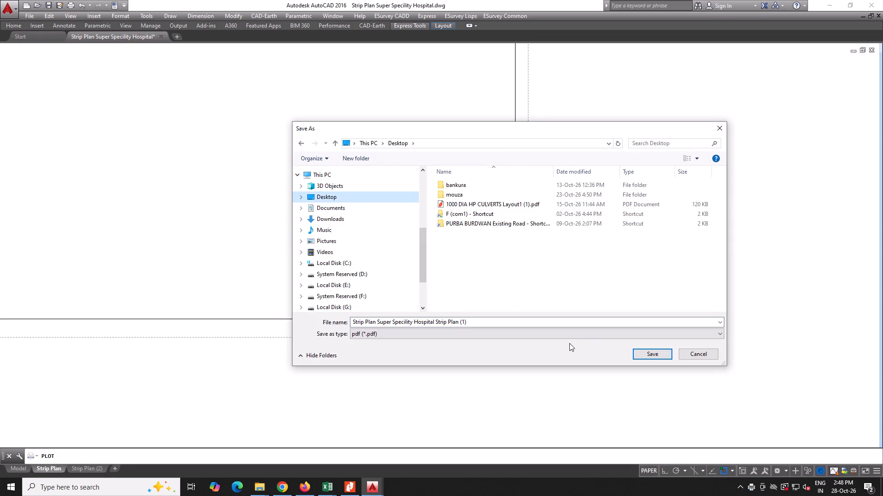
pyautogui.click(648, 353)
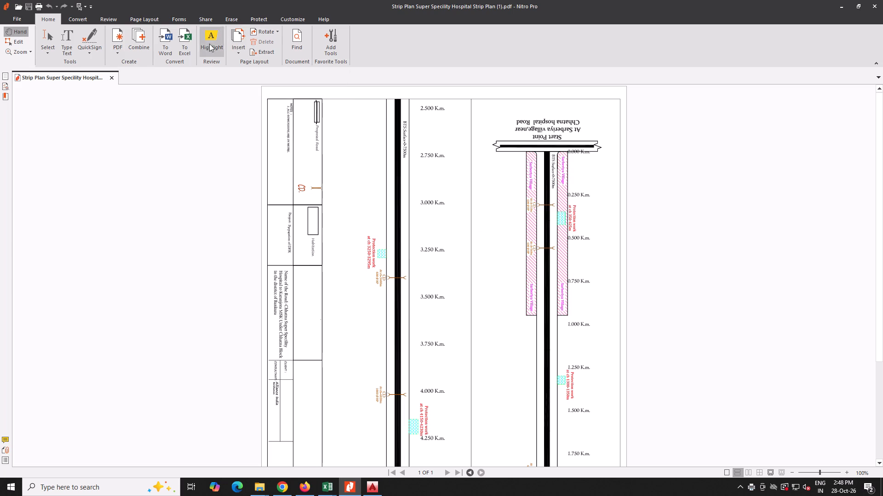
# Rotate the strip plan PDF page by 180 degrees, save and close the PDF, and return to the drawing.
pyautogui.click(261, 31)
pyautogui.click(261, 31)
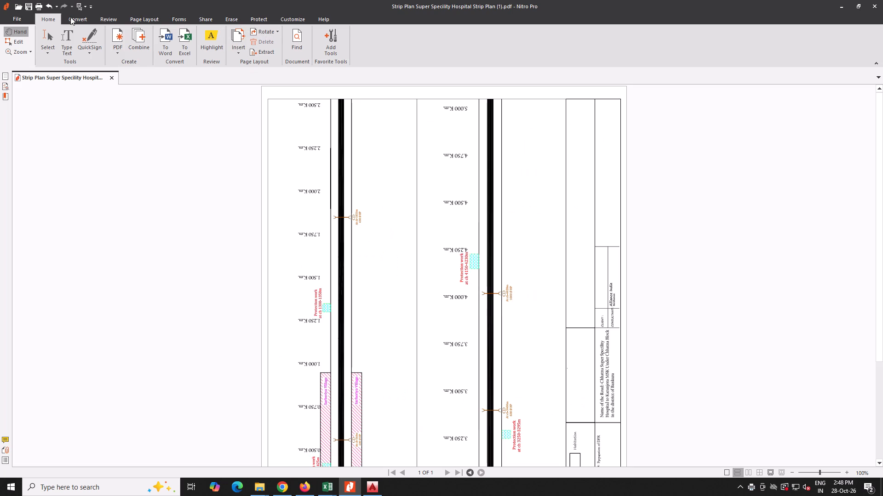
pyautogui.click(29, 4)
pyautogui.click(111, 79)
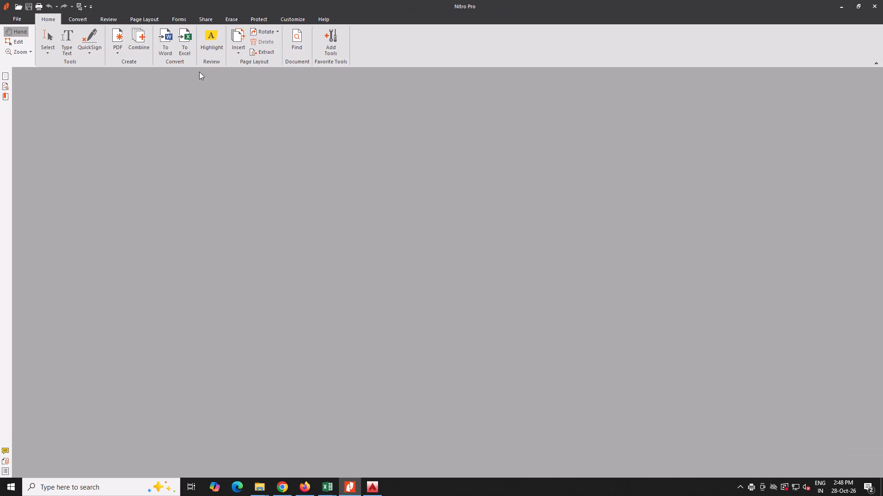
pyautogui.click(843, 5)
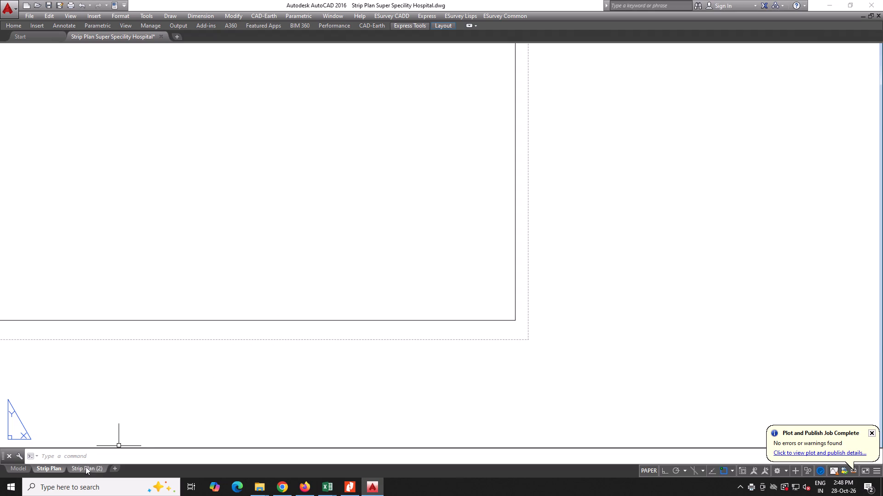
# Plot the Strip Plan (2) layout with the previous plot settings, appending it to Strip Plan Super Specility Hospital Strip Plan (1).pdf on the Desktop.
pyautogui.click(87, 466)
pyautogui.rightClick(462, 214)
pyautogui.click(510, 221)
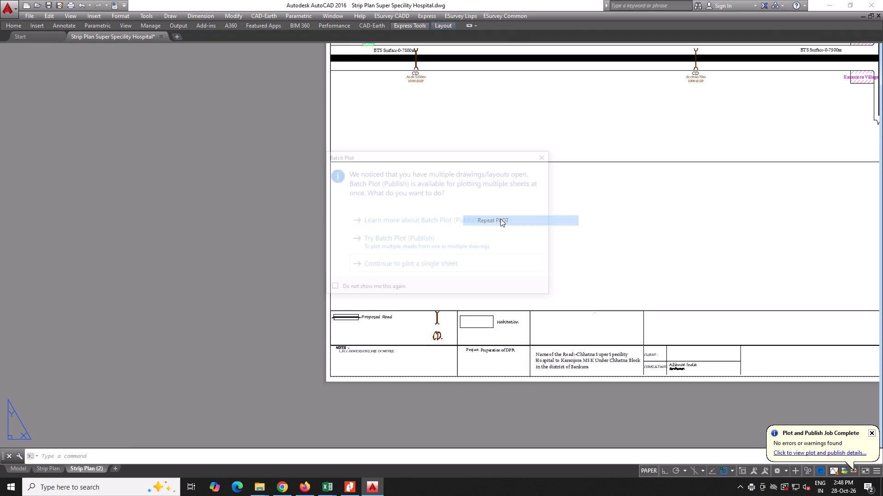
pyautogui.click(417, 266)
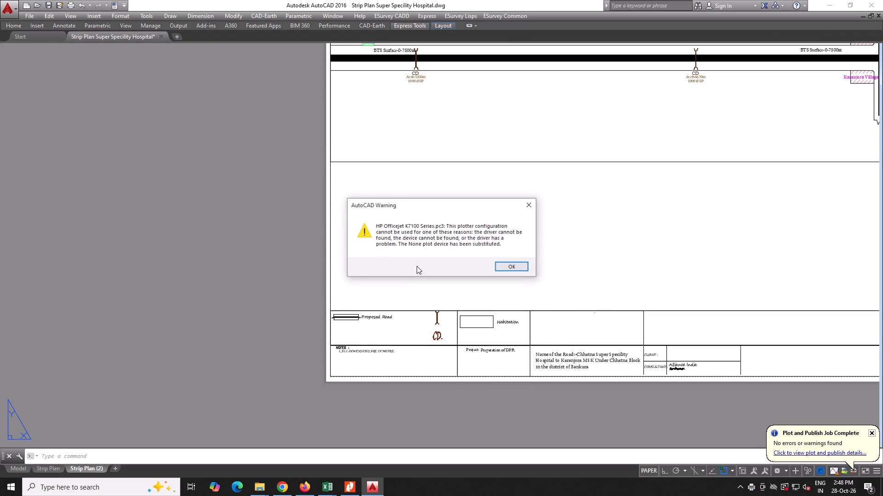
pyautogui.click(504, 265)
pyautogui.click(377, 144)
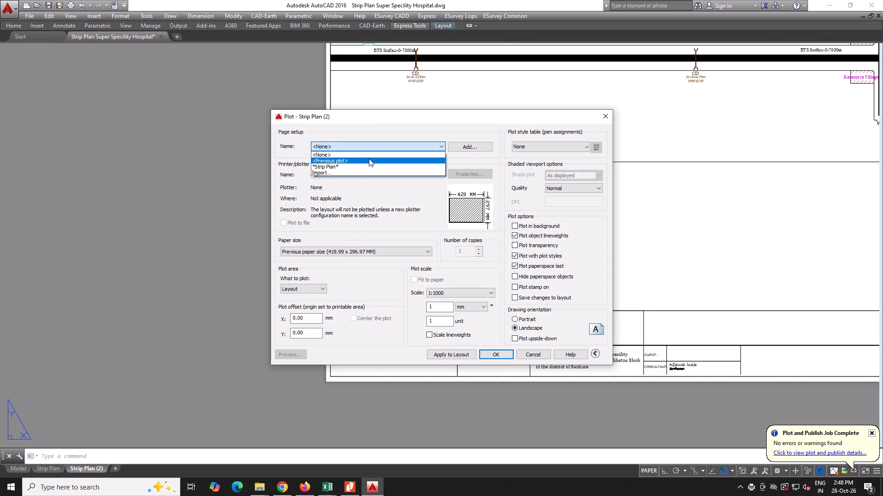
pyautogui.click(367, 160)
pyautogui.click(288, 350)
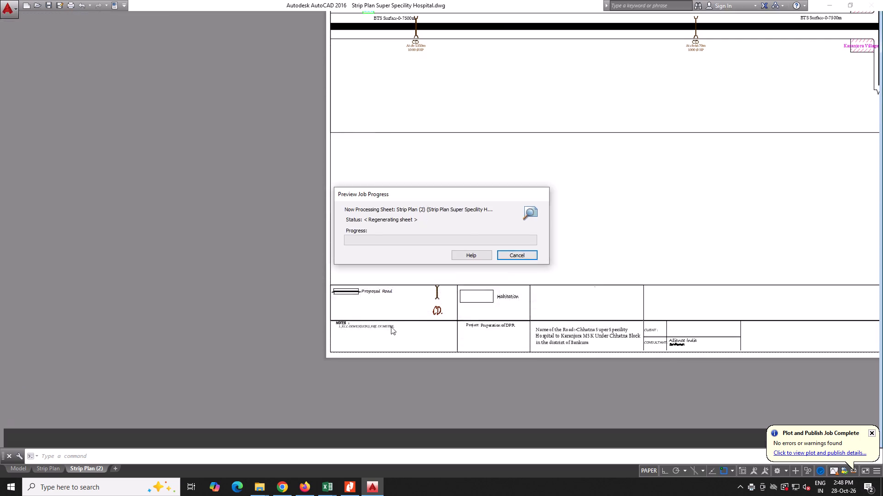
pyautogui.rightClick(461, 255)
pyautogui.click(473, 273)
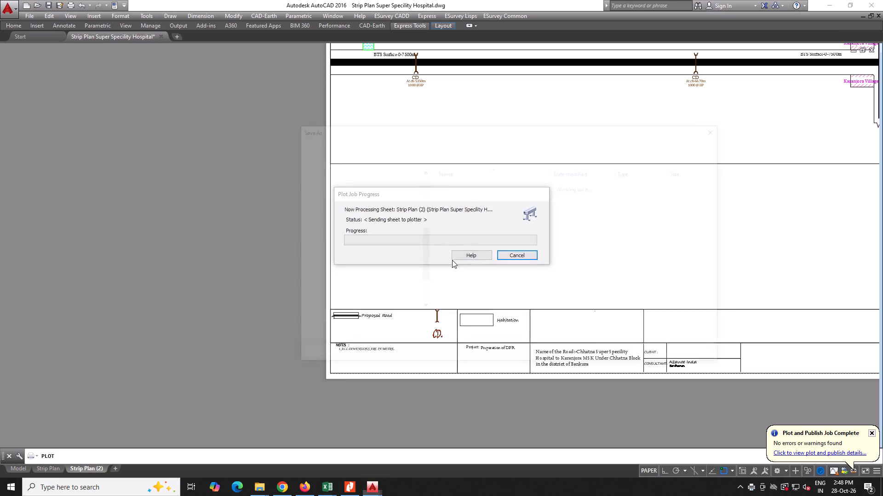
pyautogui.click(359, 194)
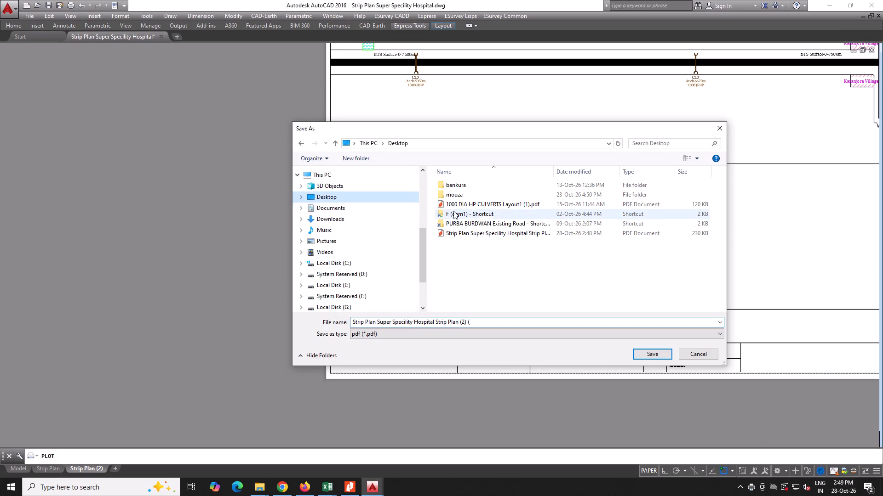
pyautogui.doubleClick(480, 233)
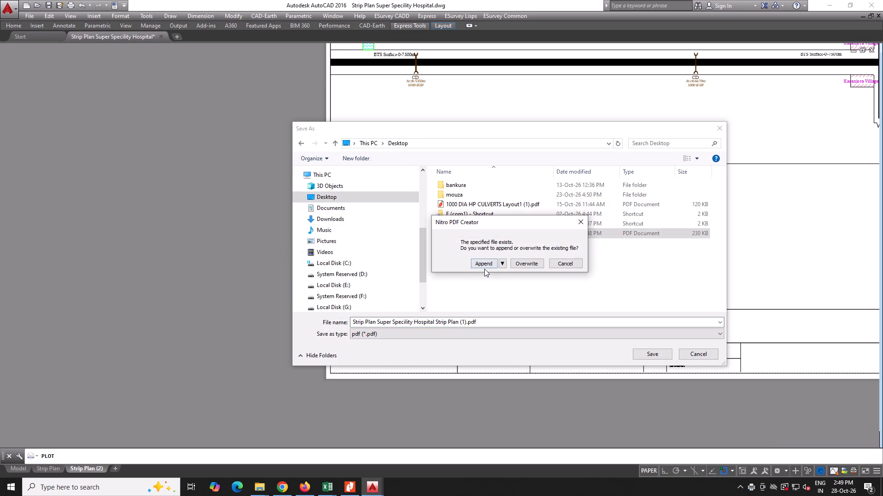
pyautogui.click(482, 267)
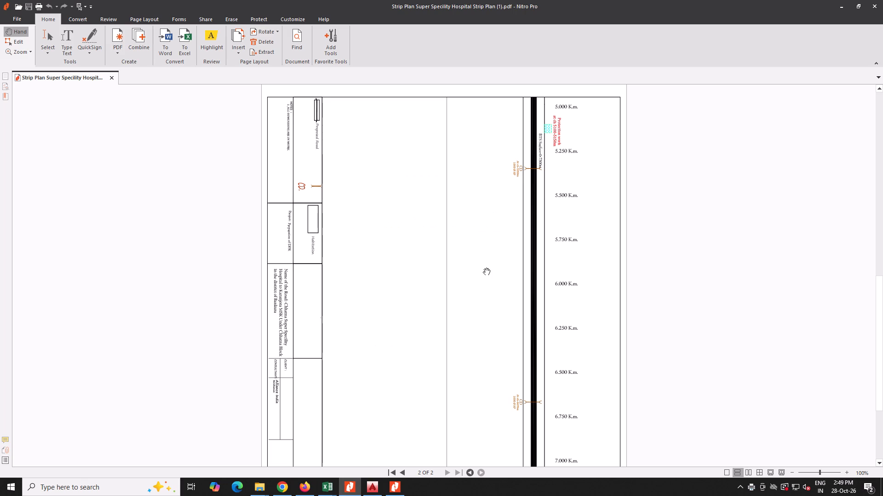
# Check the appended second page of the strip plan PDF, rotate it by 180 degrees, and save and close the file.
pyautogui.scroll(-9, 434, 223)
pyautogui.scroll(9, 433, 228)
pyautogui.scroll(-5, 434, 229)
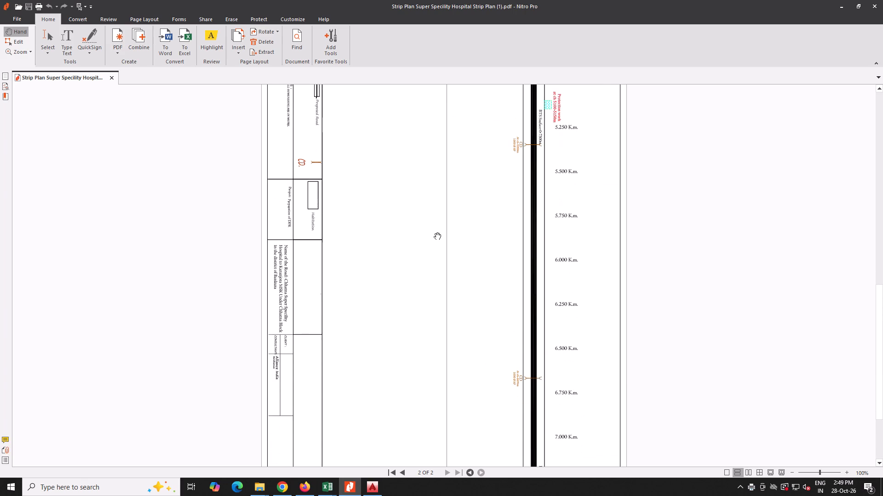
pyautogui.scroll(5, 434, 232)
pyautogui.scroll(-5, 434, 231)
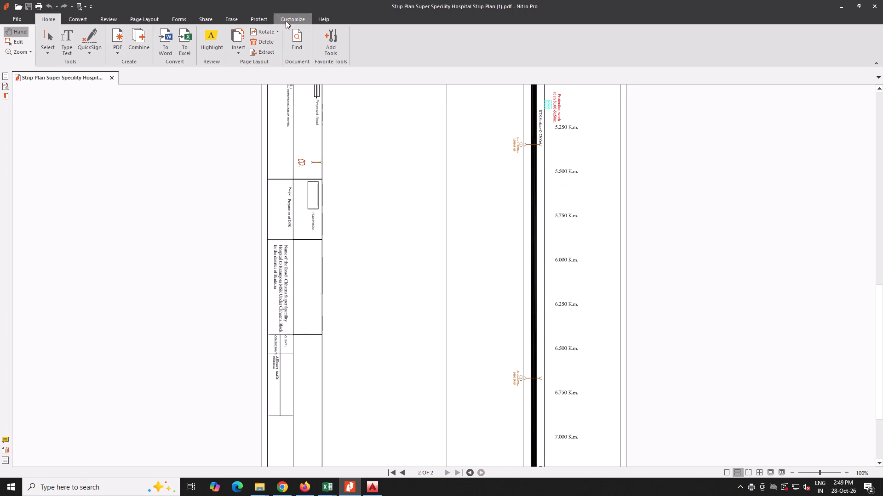
pyautogui.doubleClick(264, 31)
pyautogui.click(264, 31)
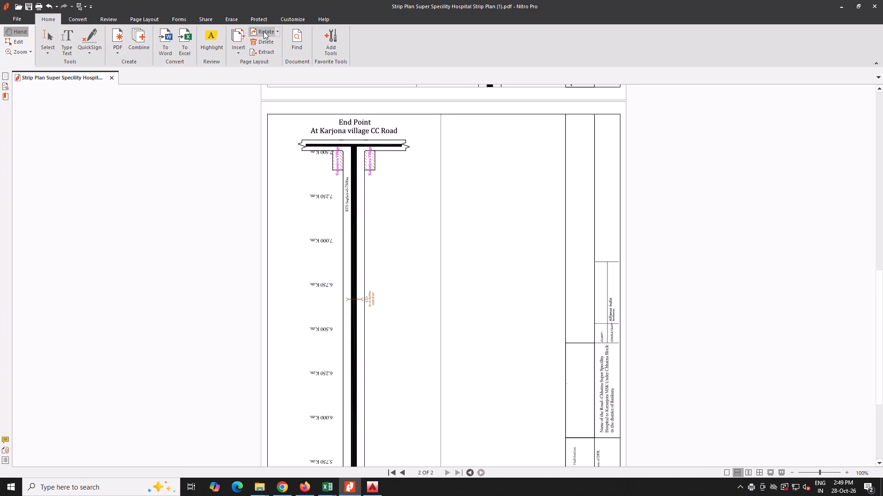
pyautogui.click(29, 6)
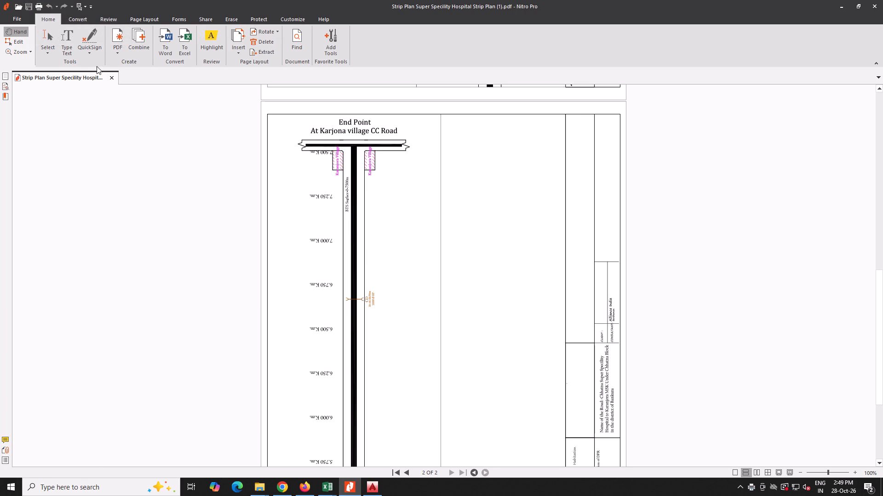
pyautogui.click(109, 79)
# Move Strip Plan Super Specility Hospital Strip Plan (1).pdf from the Desktop into the project's DWG PDF folder.
pyautogui.click(882, 495)
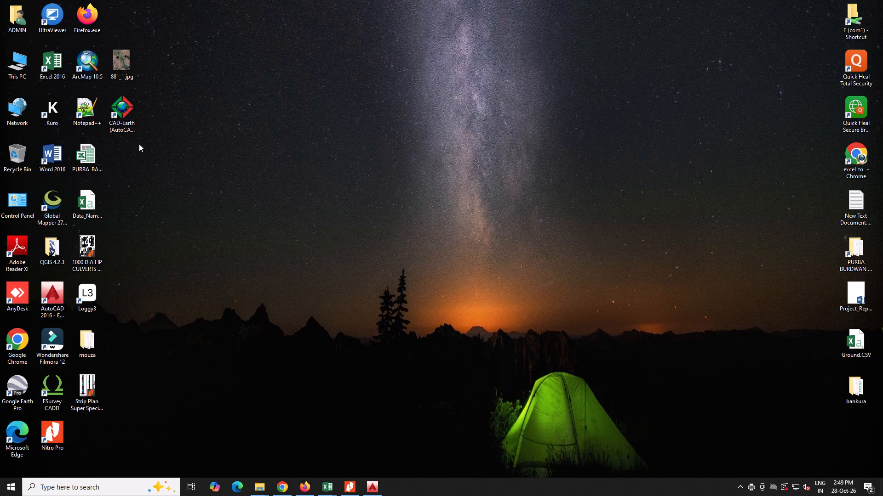
pyautogui.click(84, 397)
pyautogui.rightClick(84, 397)
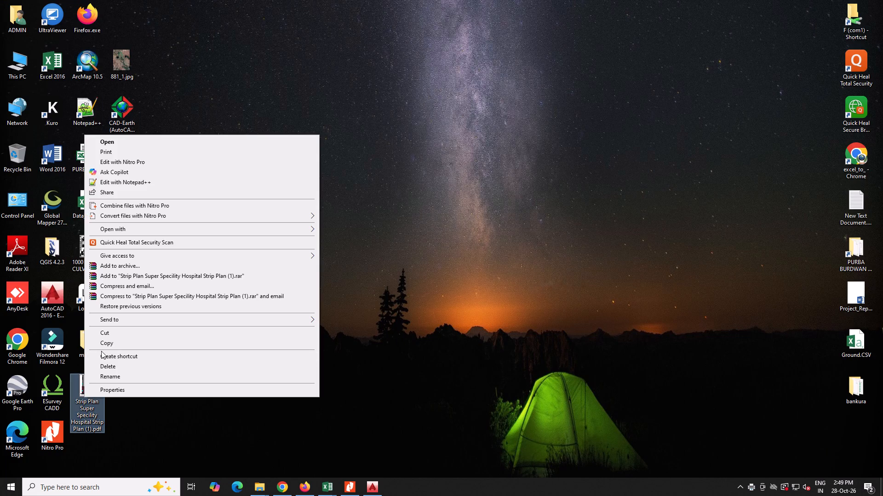
pyautogui.click(109, 333)
pyautogui.click(258, 492)
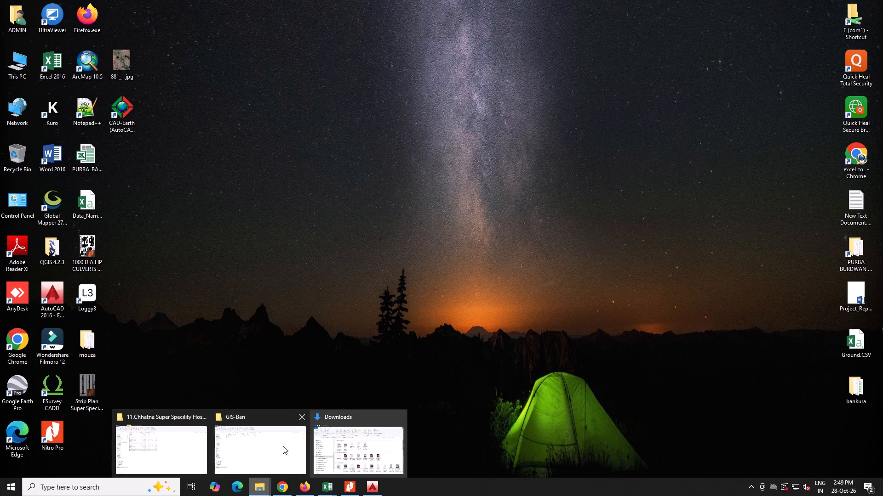
pyautogui.click(154, 446)
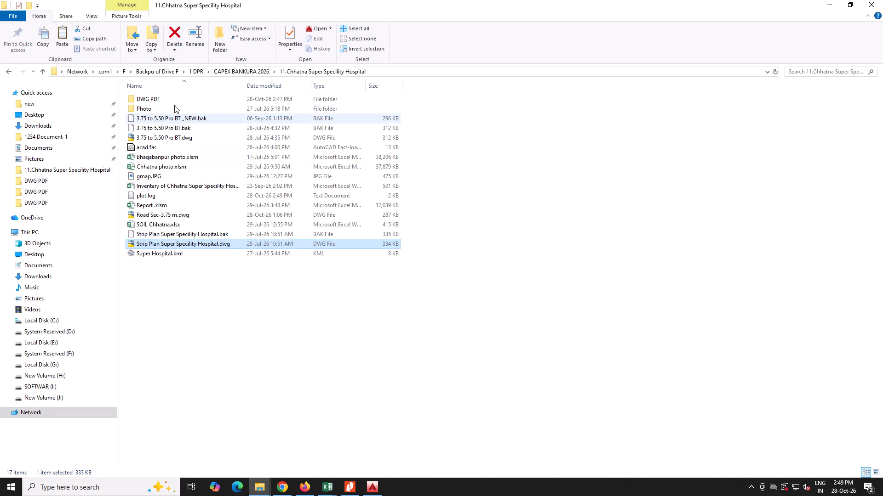
pyautogui.click(174, 103)
pyautogui.click(174, 103)
pyautogui.moveTo(213, 178); pyautogui.dragTo(209, 186, button='right')
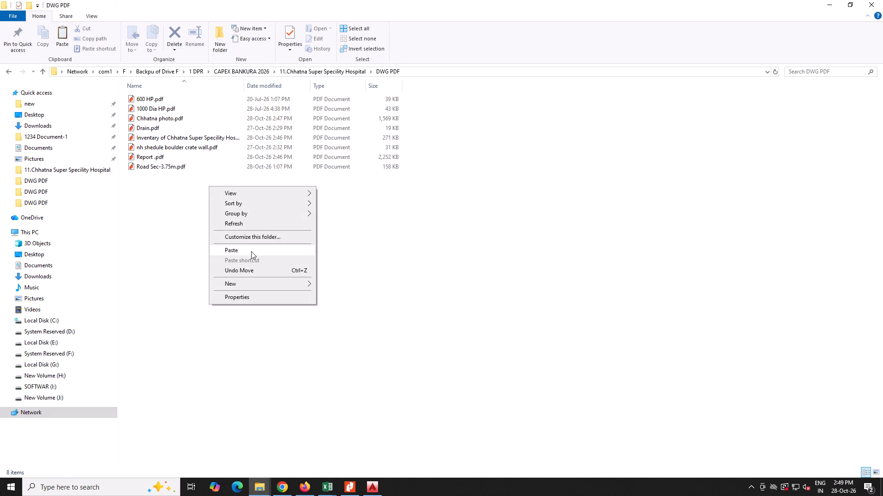
pyautogui.click(251, 252)
# Look over the 11.Chhatna Super Specility Hospital project folder and reopen its DWG PDF folder to check the collected PDFs.
pyautogui.click(344, 70)
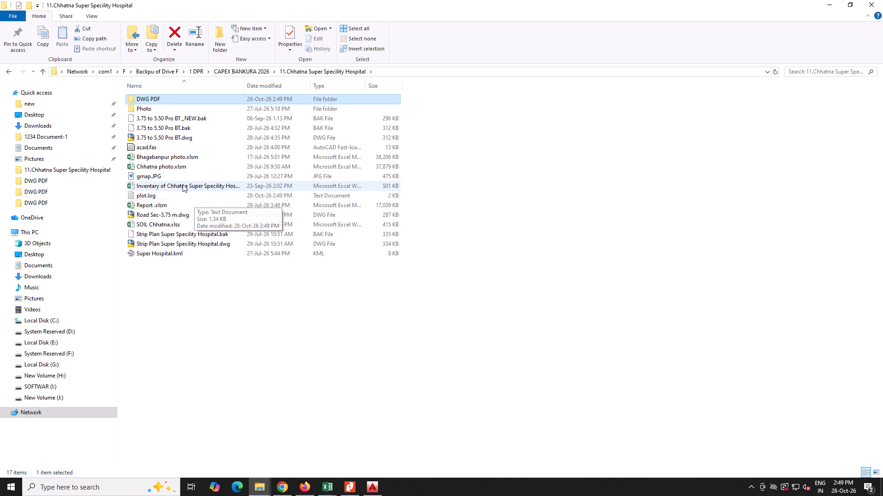
pyautogui.doubleClick(172, 100)
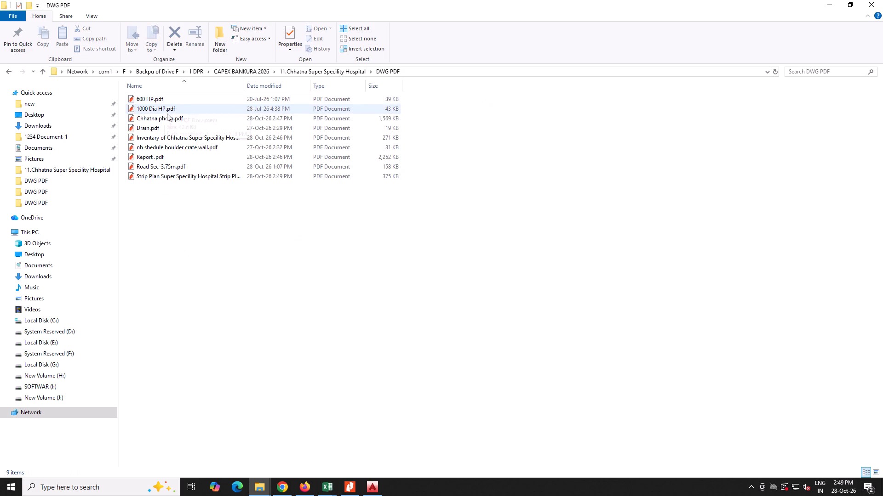
# Switch to the inventory workbook in Excel and copy the road name "Chhatna Super Specility Hospital to Karanjora MSK" from cell A2.
pyautogui.click(331, 483)
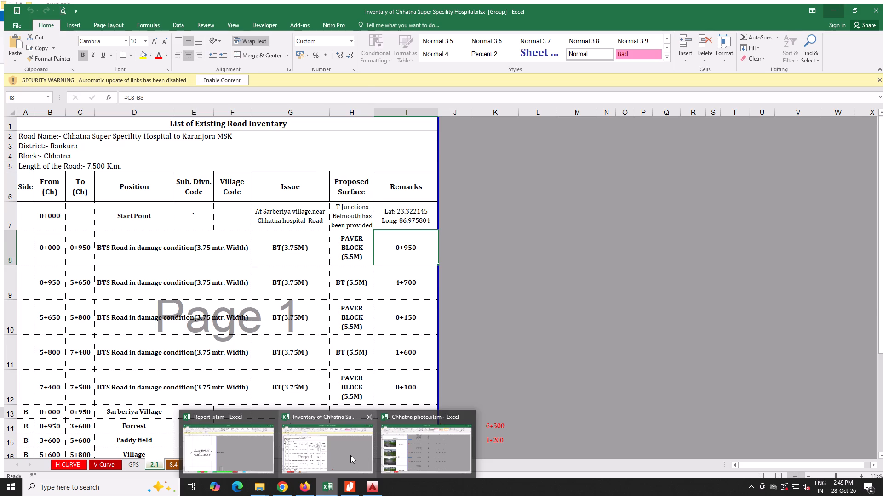
pyautogui.click(350, 455)
pyautogui.click(79, 135)
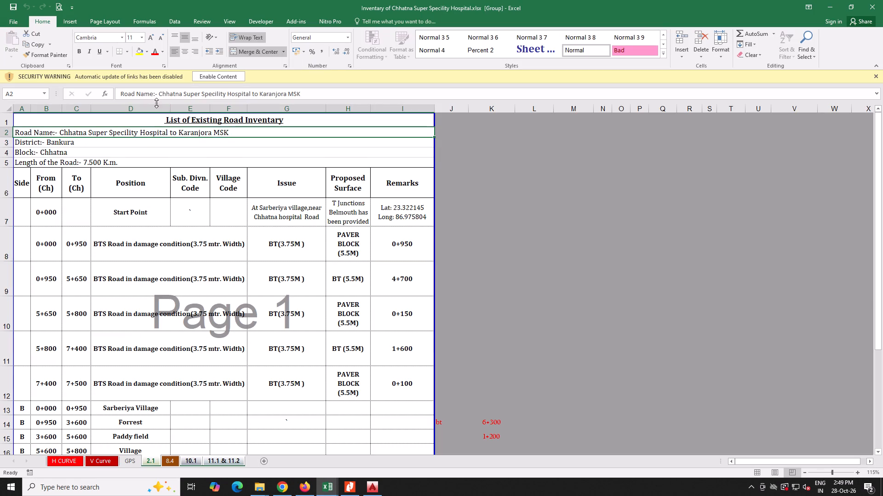
pyautogui.moveTo(160, 96); pyautogui.dragTo(388, 91)
pyautogui.hotkey('ctrl', 'c')
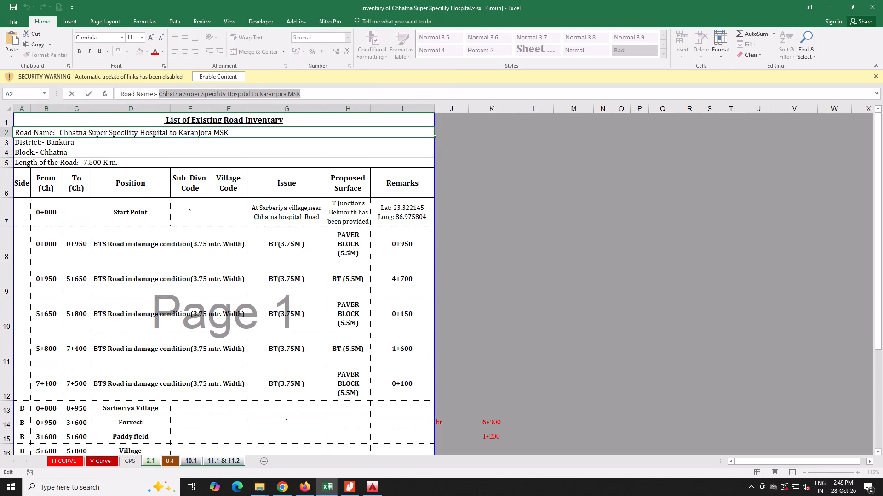
pyautogui.click(594, 203)
pyautogui.click(834, 10)
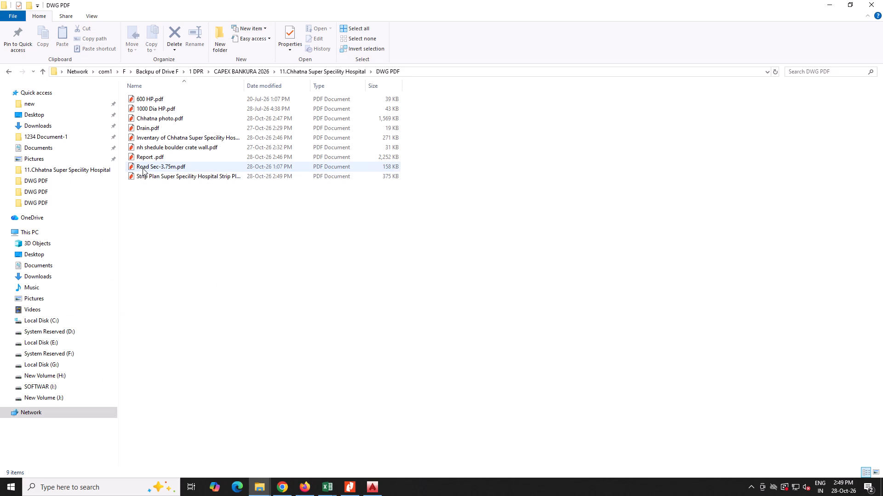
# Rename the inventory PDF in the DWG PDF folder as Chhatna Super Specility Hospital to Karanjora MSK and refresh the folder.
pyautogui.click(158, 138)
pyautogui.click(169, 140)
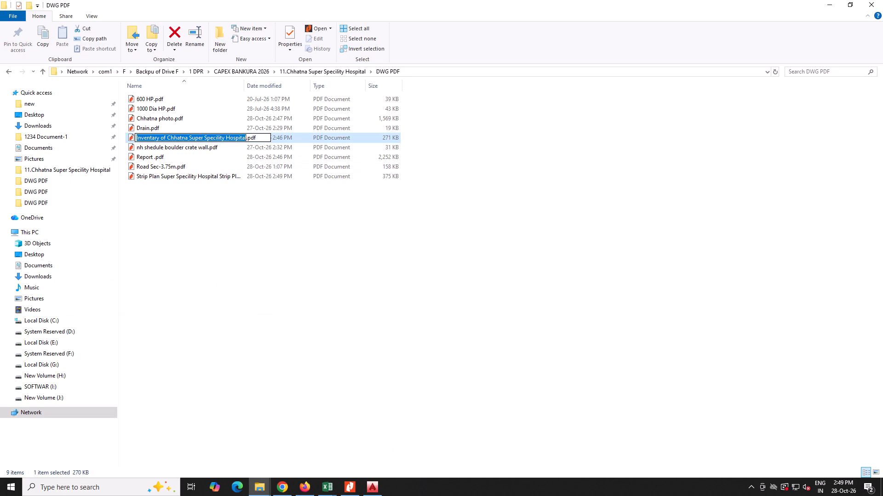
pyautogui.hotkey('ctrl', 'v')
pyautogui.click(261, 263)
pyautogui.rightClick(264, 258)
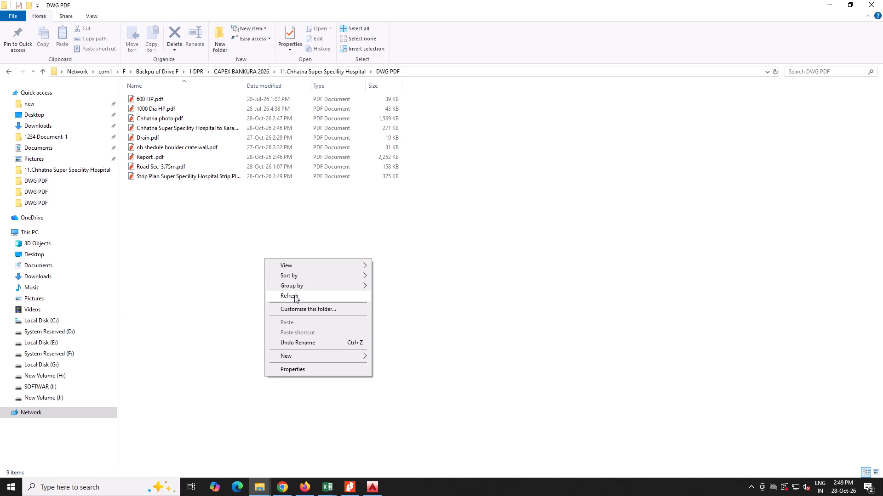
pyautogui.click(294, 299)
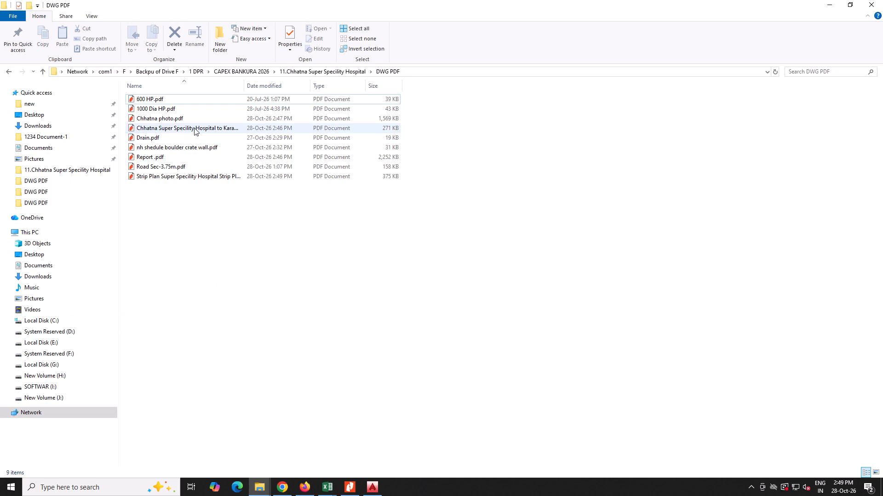
# Open the Chhatna Super Specility Hospital to Karanjora MSK PDF, check its contents, and close it.
pyautogui.doubleClick(194, 128)
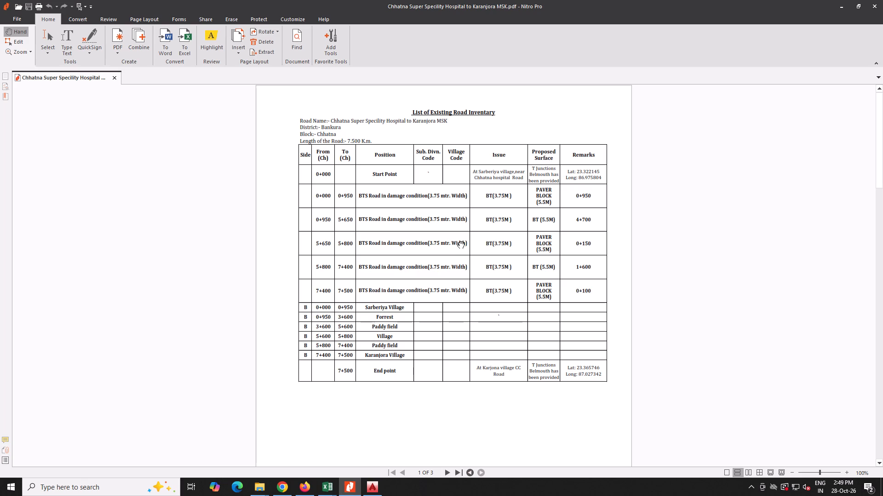
pyautogui.scroll(4, 443, 249)
pyautogui.scroll(-10, 432, 261)
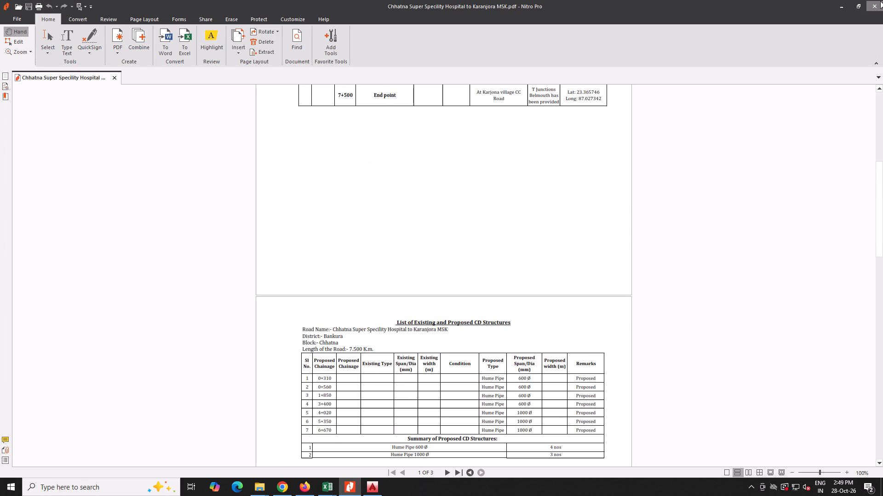
pyautogui.click(880, 1)
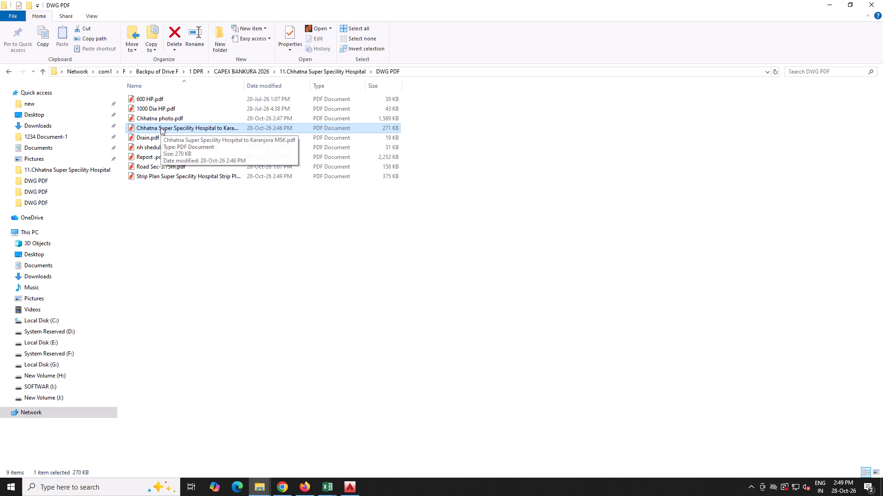
# Copy the inventory PDF's existing file name for reuse and rename the file as inv.
pyautogui.click(161, 127)
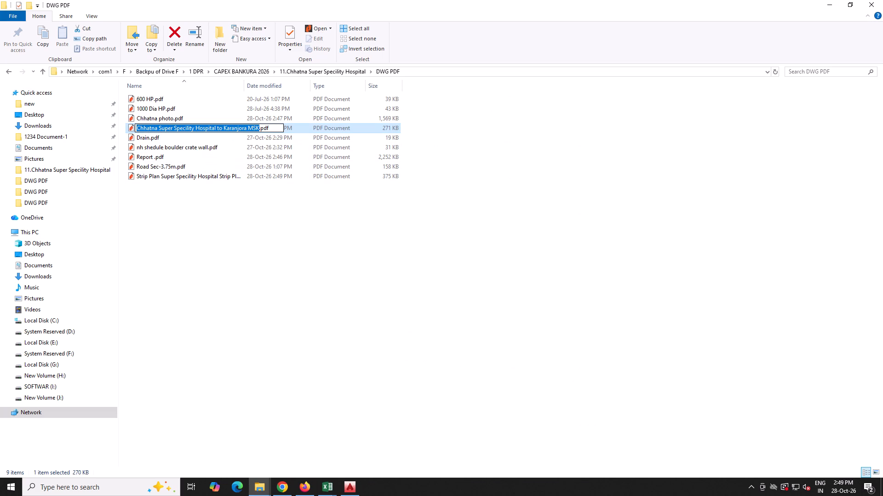
pyautogui.hotkey('ctrl', 'c')
pyautogui.press('c')
pyautogui.press('c')
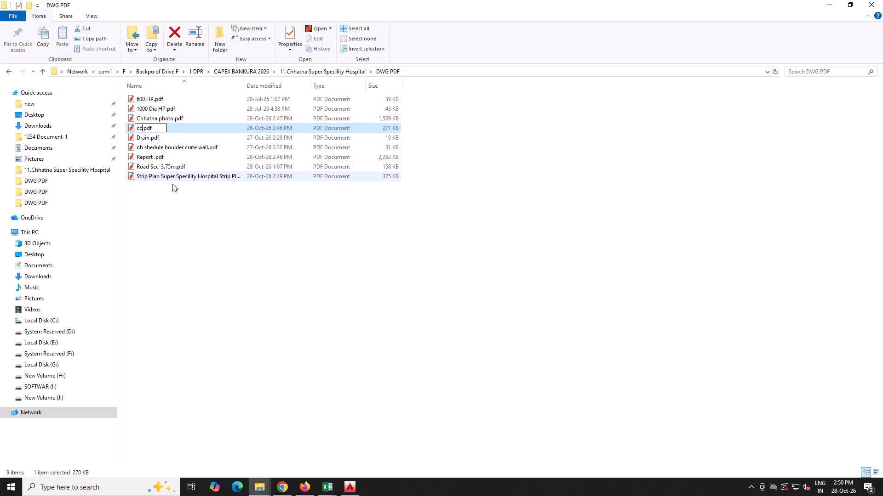
pyautogui.press('BackSpace')
pyautogui.press('BackSpace')
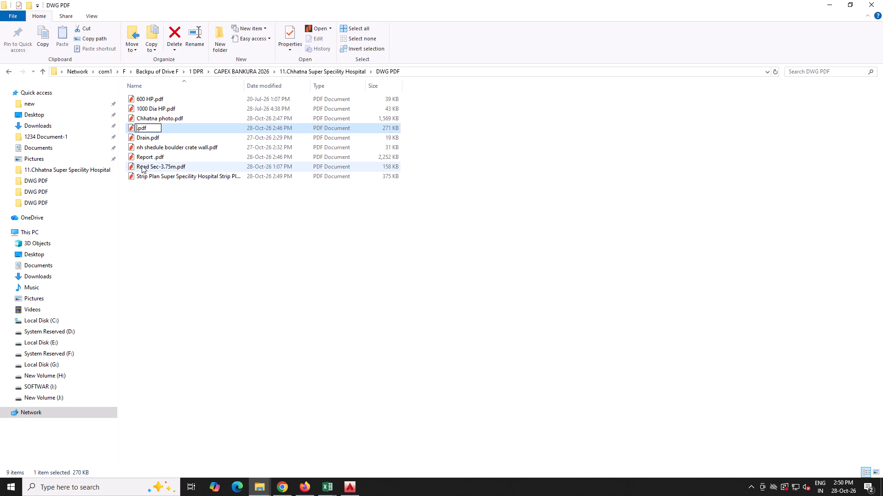
pyautogui.press('i')
pyautogui.press('n')
pyautogui.press('v')
pyautogui.click(157, 259)
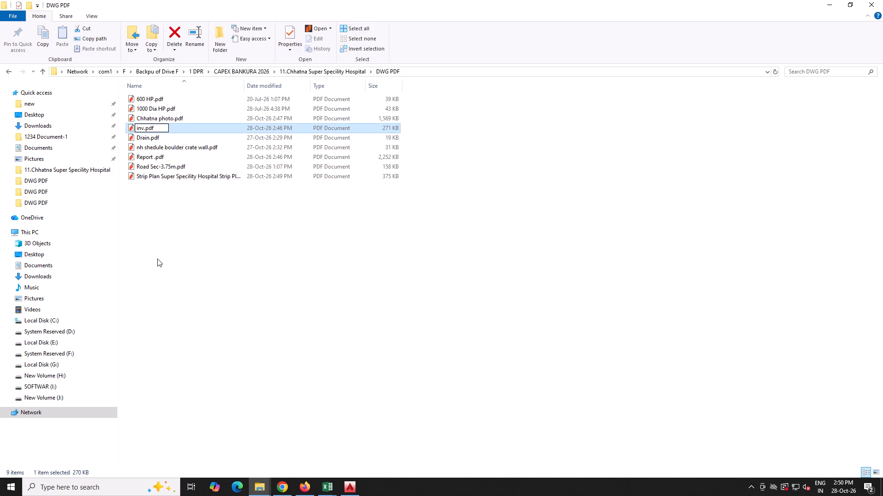
# Rename Report .pdf with the copied road name, Chhatna Super Specility Hospital to Karanjora MSK.
pyautogui.click(150, 159)
pyautogui.click(143, 159)
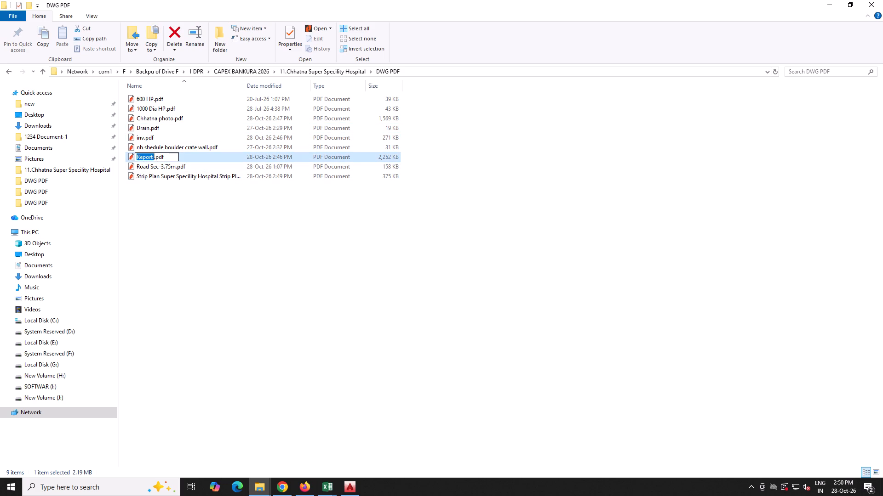
pyautogui.hotkey('ctrl', 'v')
pyautogui.click(179, 219)
# Open the renamed report PDF and review its pages up to the Geotag Photographes divider page.
pyautogui.doubleClick(178, 130)
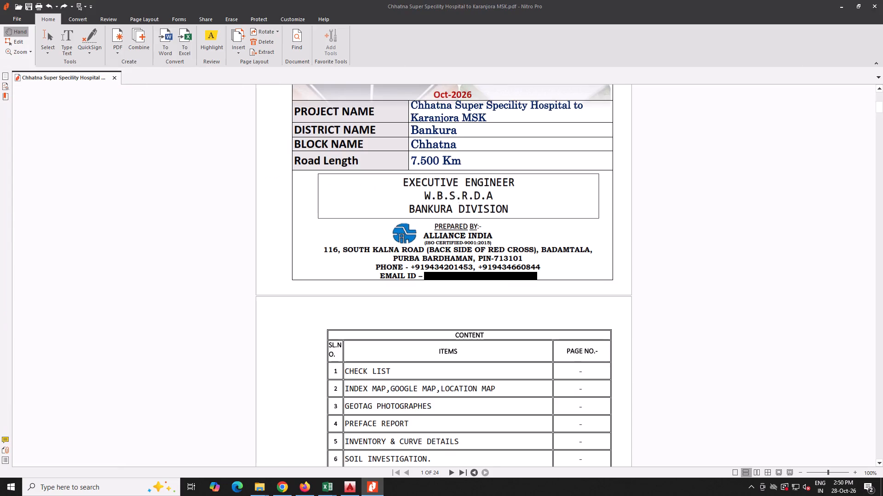
pyautogui.scroll(-20, 453, 202)
pyautogui.scroll(-20, 453, 202)
pyautogui.scroll(-4, 453, 202)
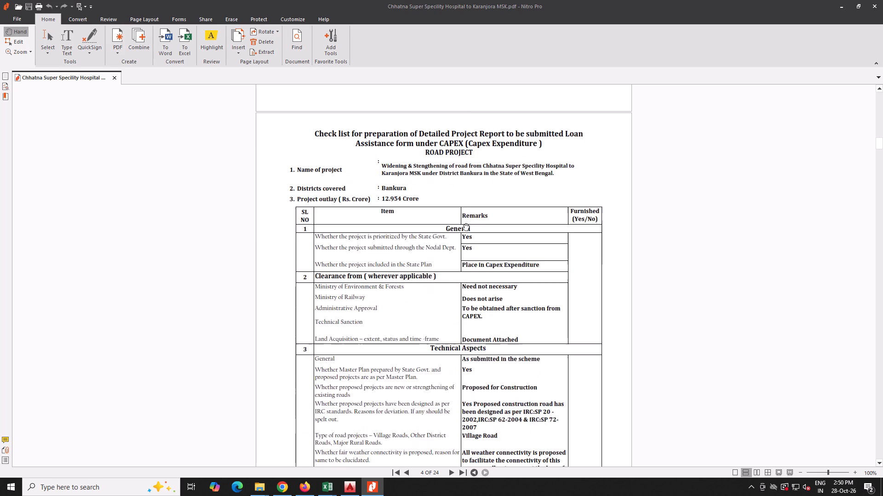
pyautogui.scroll(-20, 463, 223)
pyautogui.scroll(-2, 463, 223)
pyautogui.scroll(1, 460, 229)
pyautogui.scroll(-19, 459, 233)
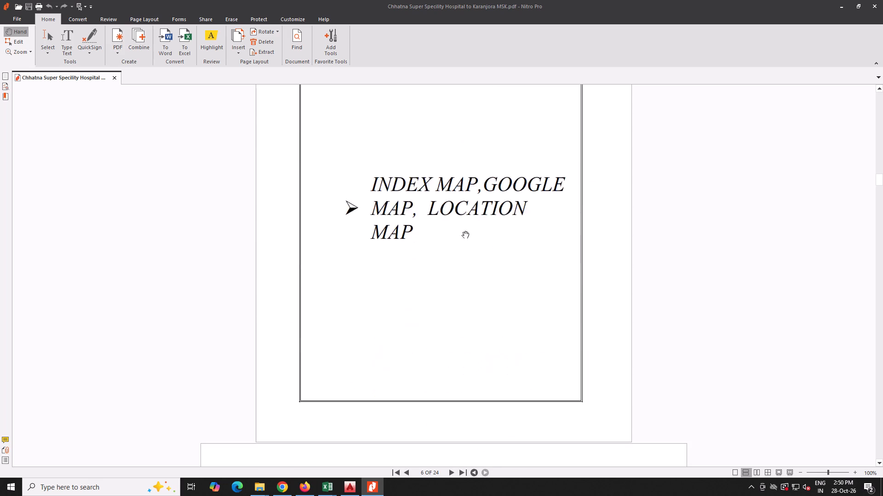
pyautogui.scroll(-20, 462, 231)
pyautogui.scroll(-20, 462, 231)
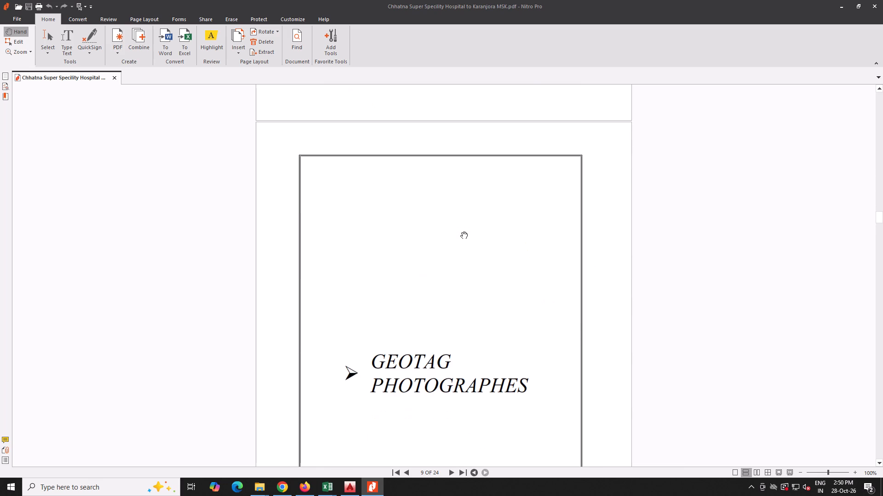
pyautogui.scroll(-3, 460, 233)
# Insert all pages of the strip plan PDF from the project's DWG PDF folder before the current Geotag Photographes page and check them.
pyautogui.click(238, 49)
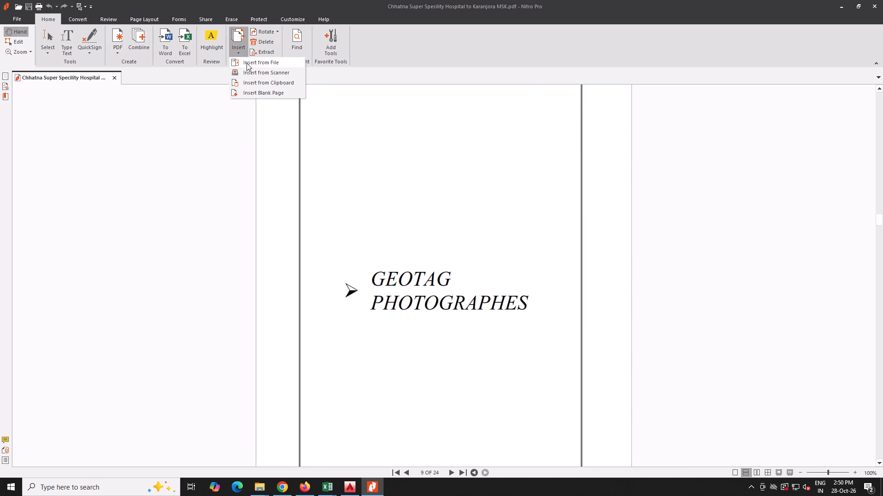
pyautogui.click(247, 63)
pyautogui.click(298, 185)
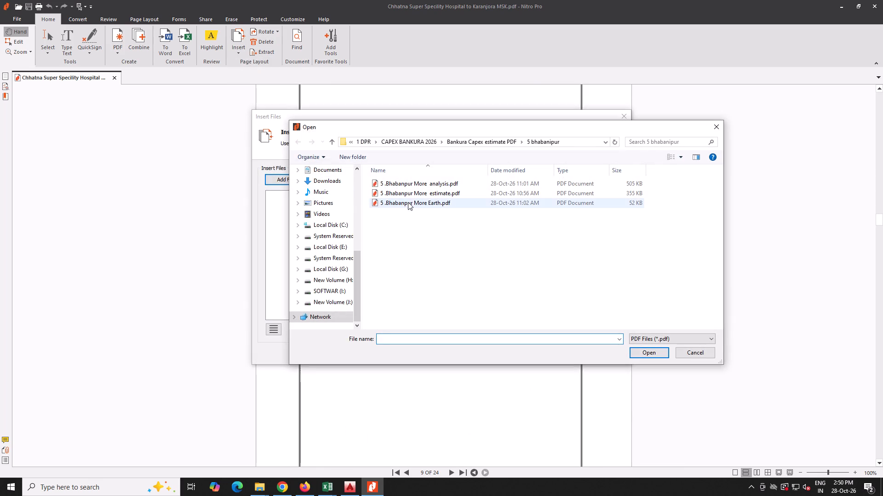
pyautogui.click(494, 142)
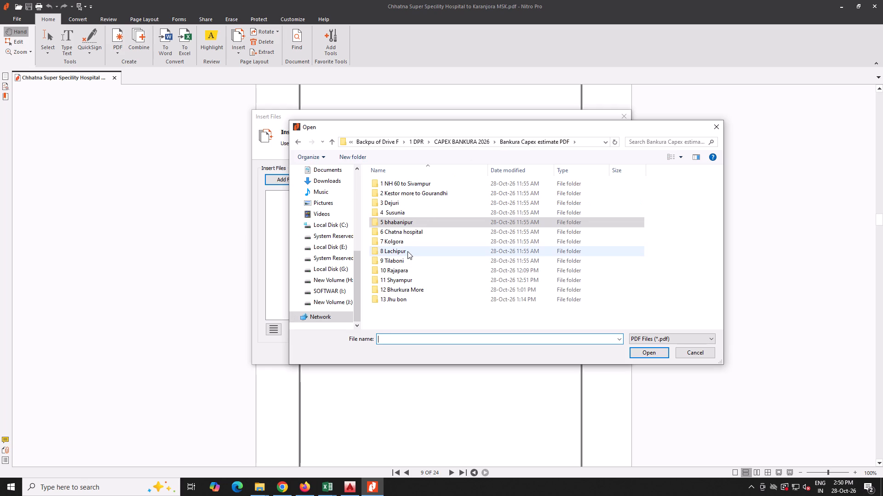
pyautogui.doubleClick(410, 232)
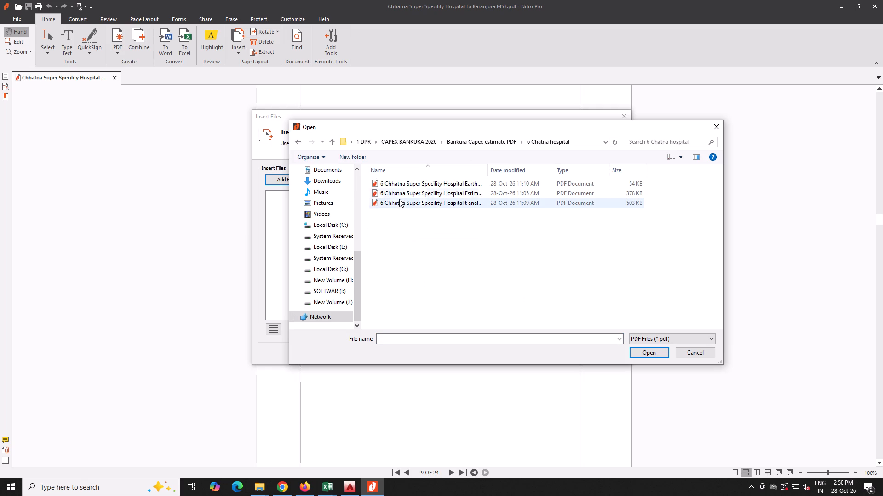
pyautogui.click(483, 142)
pyautogui.click(447, 141)
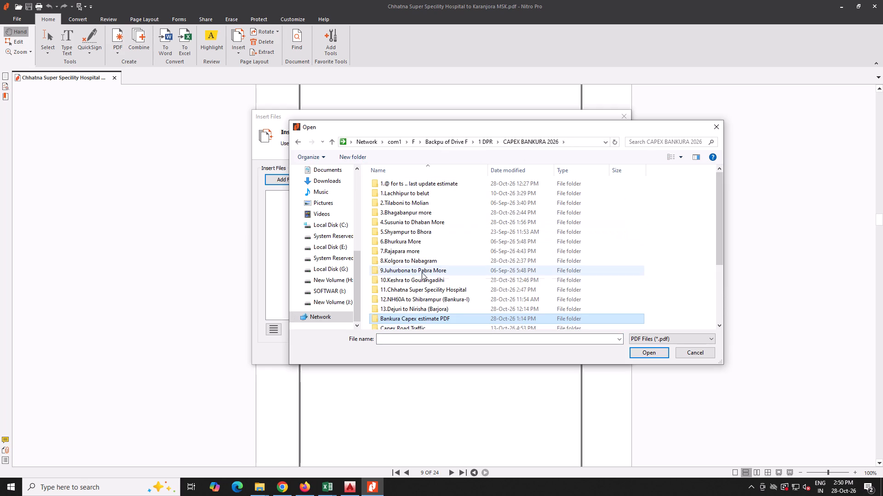
pyautogui.scroll(-1, 419, 304)
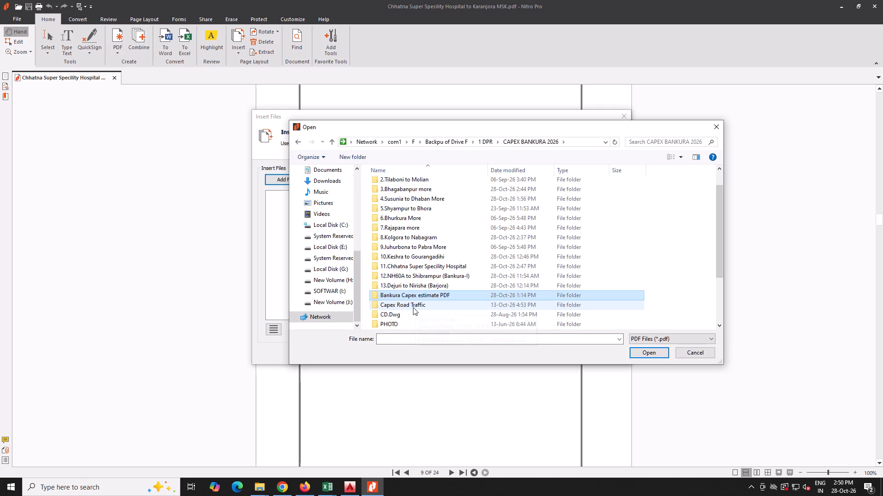
pyautogui.doubleClick(415, 267)
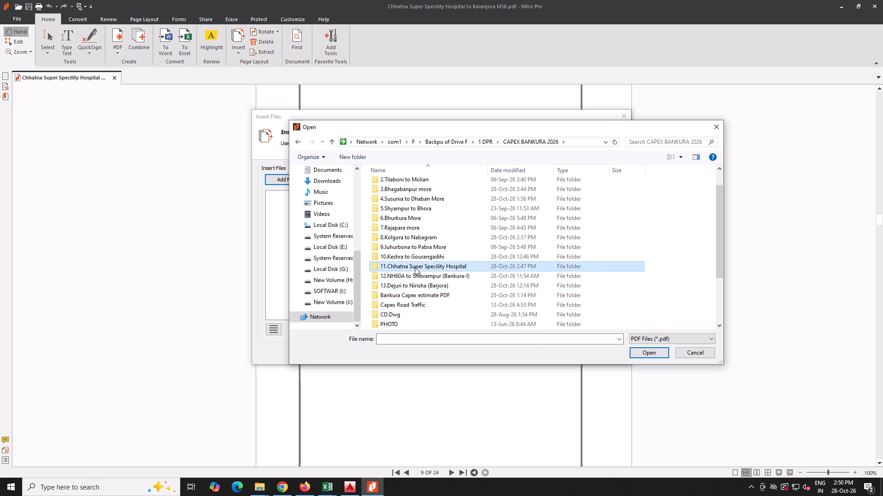
pyautogui.doubleClick(394, 183)
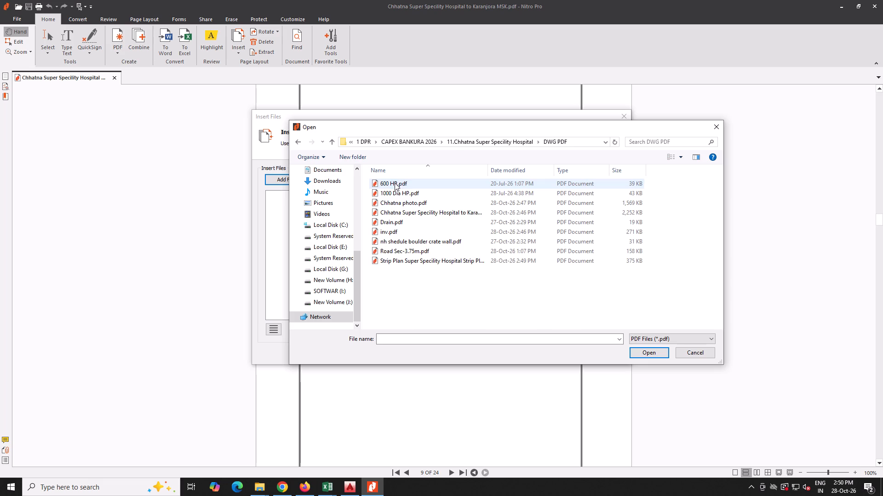
pyautogui.doubleClick(414, 258)
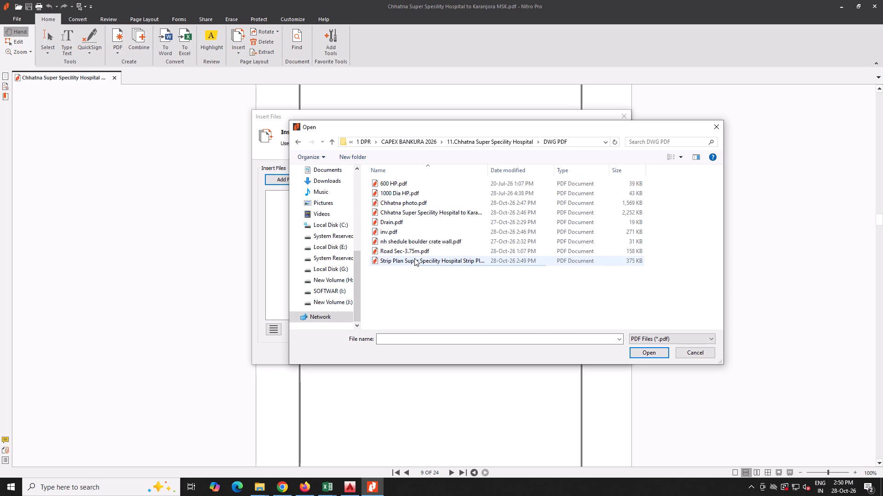
pyautogui.click(571, 357)
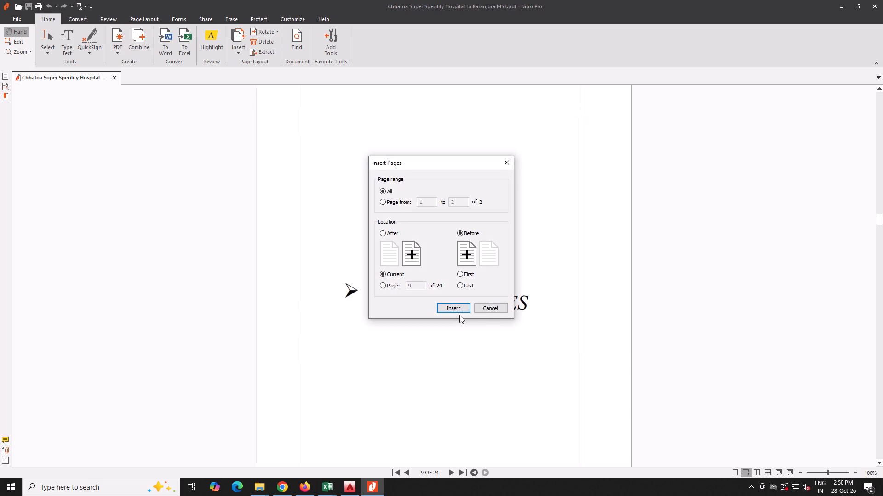
pyautogui.click(459, 315)
pyautogui.click(454, 306)
pyautogui.scroll(-8, 454, 306)
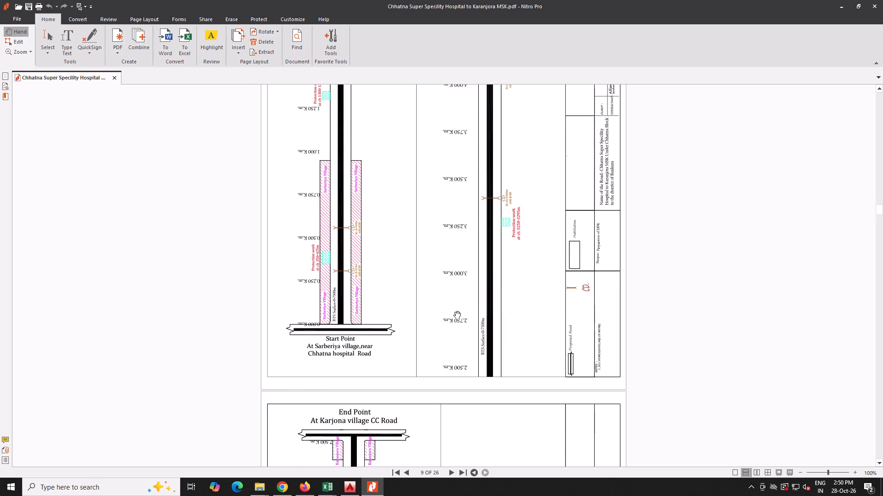
pyautogui.scroll(-10, 454, 311)
# Look over the DWG PDF folder and its parent 11.Chhatna Super Specility Hospital folder, and select SOIL Chhatna.xlsx.
pyautogui.click(266, 490)
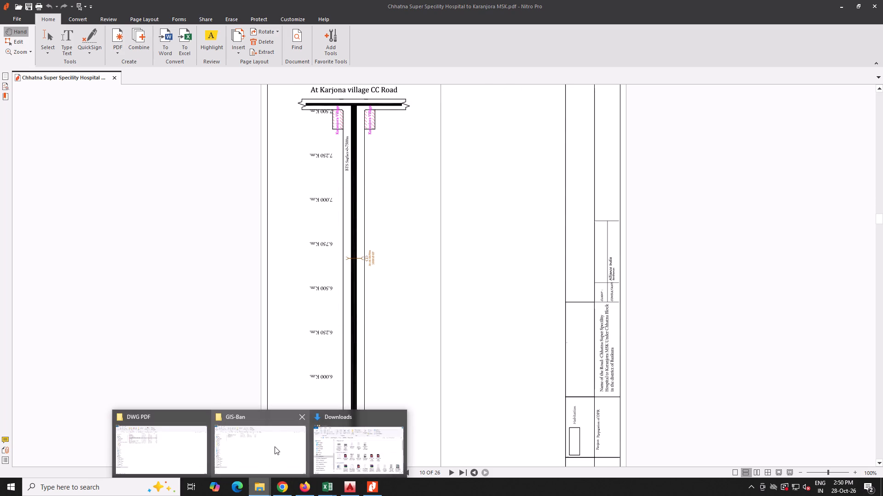
pyautogui.click(160, 430)
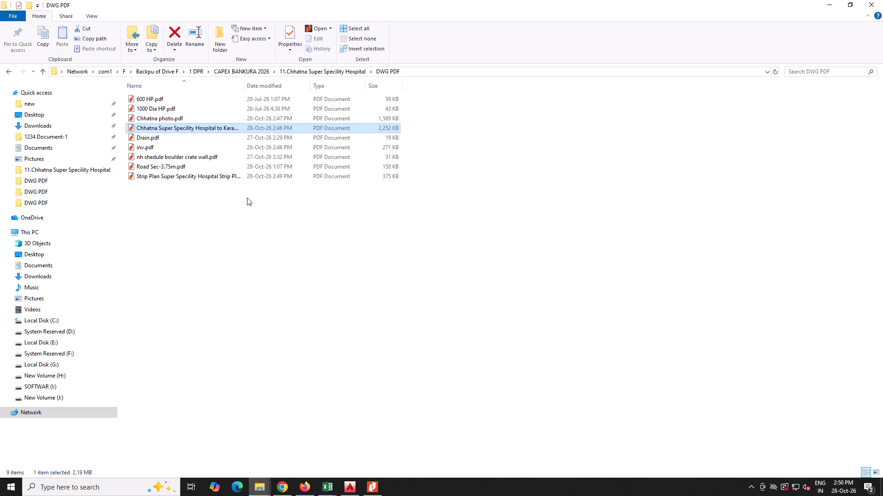
pyautogui.click(316, 68)
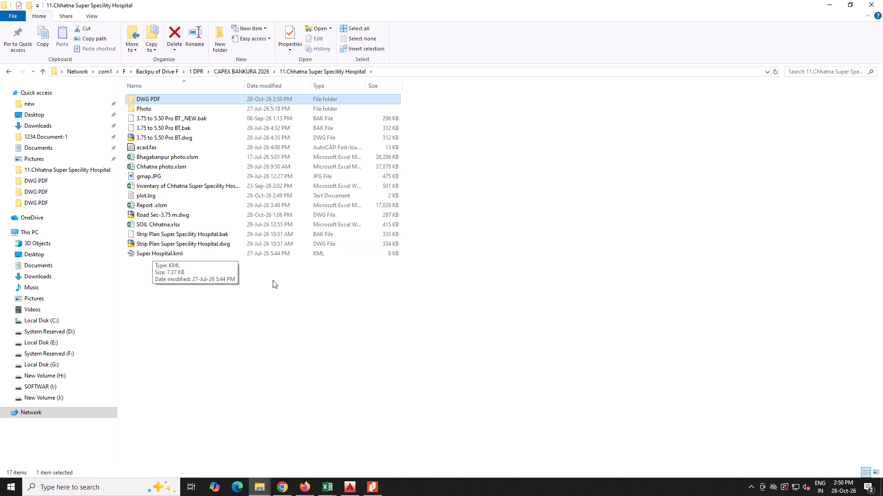
pyautogui.click(304, 299)
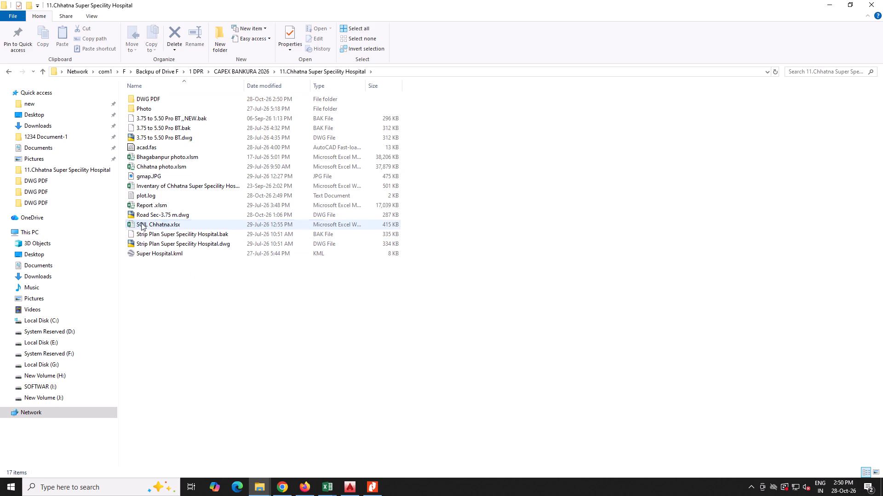
pyautogui.click(141, 223)
# Switch to the browser and view the BANKURA CAPEX (1) folder in Google Drive.
pyautogui.click(303, 482)
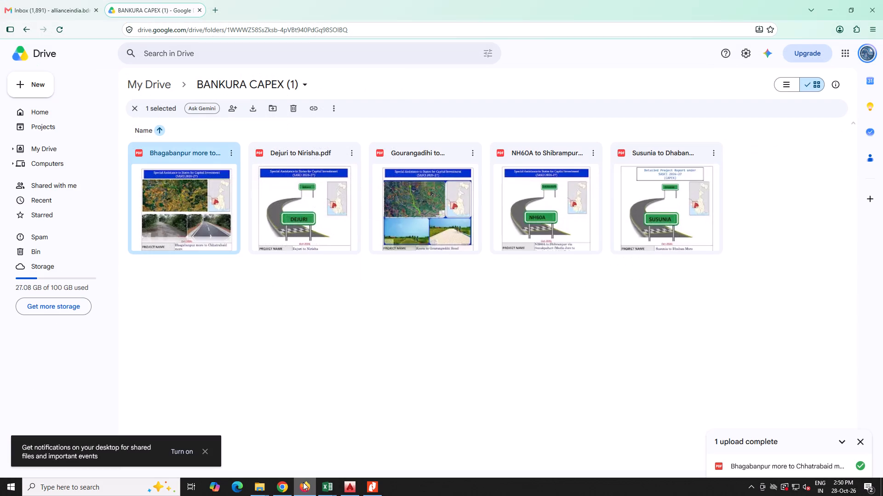
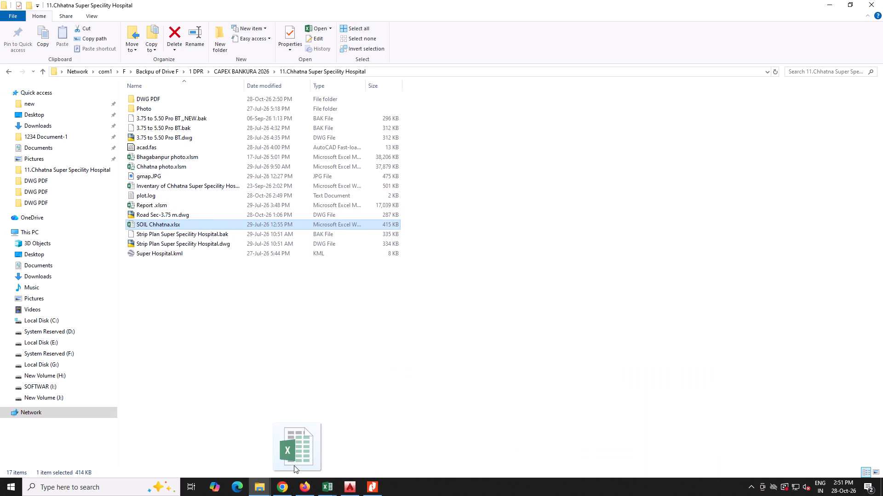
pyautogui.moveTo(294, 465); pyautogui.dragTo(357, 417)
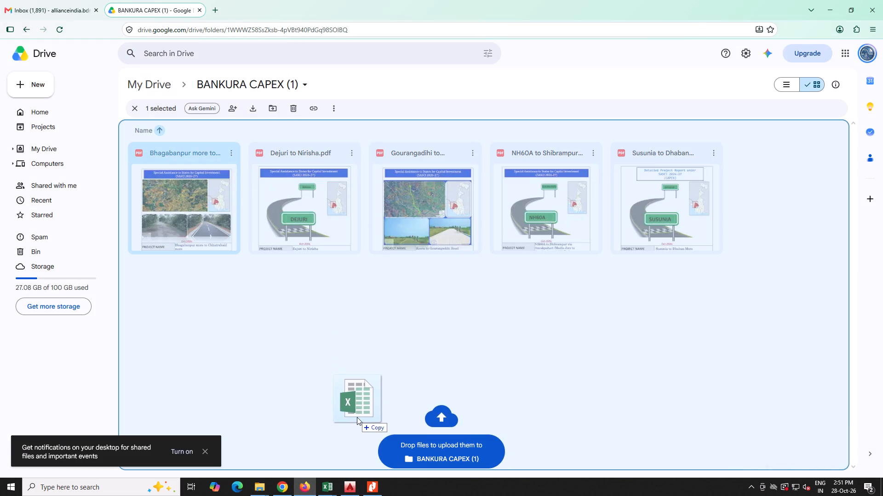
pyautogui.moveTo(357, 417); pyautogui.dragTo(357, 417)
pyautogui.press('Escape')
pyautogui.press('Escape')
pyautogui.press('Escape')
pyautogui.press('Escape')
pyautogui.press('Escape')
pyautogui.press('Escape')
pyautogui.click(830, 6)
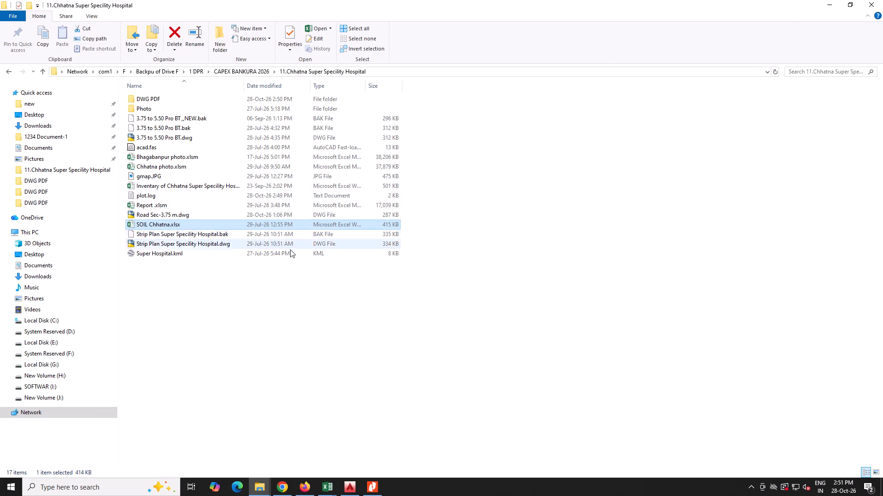
# Add SOIL Chhatna.xlsx to the Online2PDF page in Chrome and convert it to a PDF file.
pyautogui.click(310, 487)
pyautogui.click(310, 487)
pyautogui.click(276, 483)
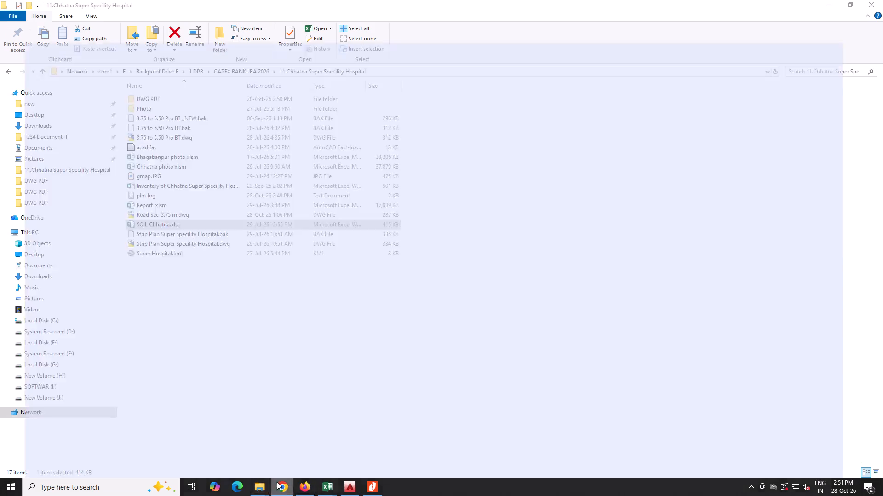
pyautogui.click(826, 5)
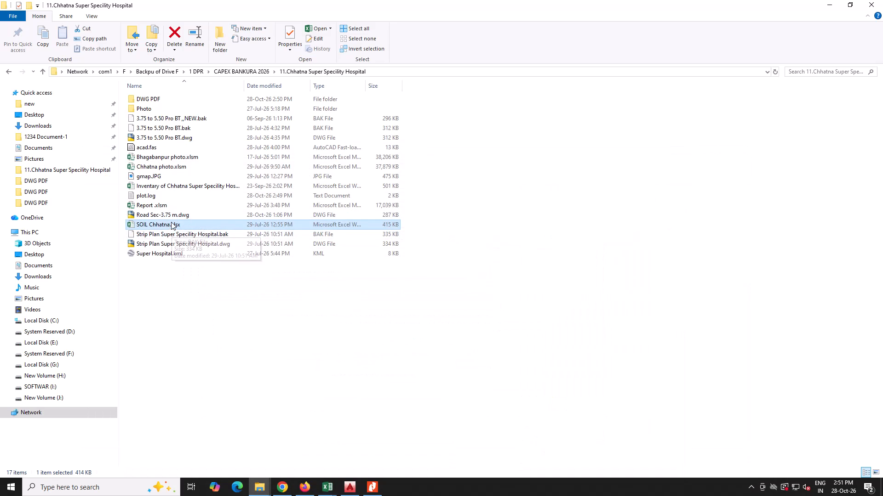
pyautogui.moveTo(171, 222); pyautogui.dragTo(283, 480)
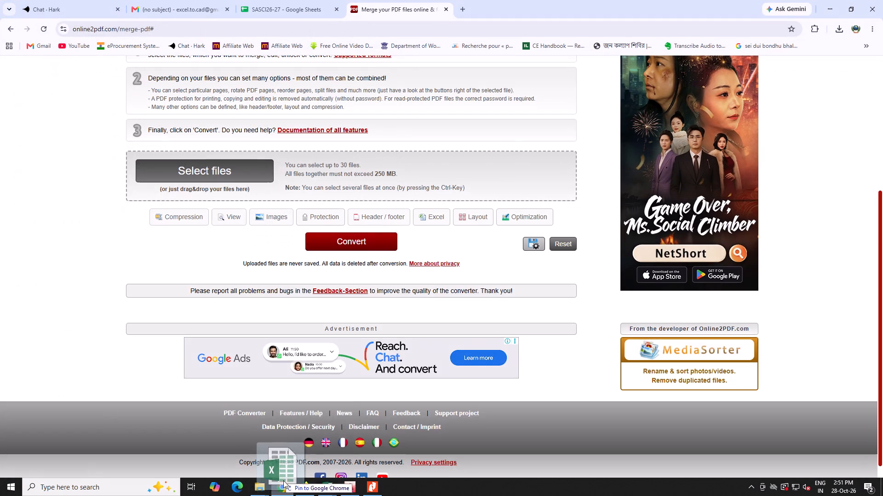
pyautogui.moveTo(283, 480); pyautogui.dragTo(395, 259)
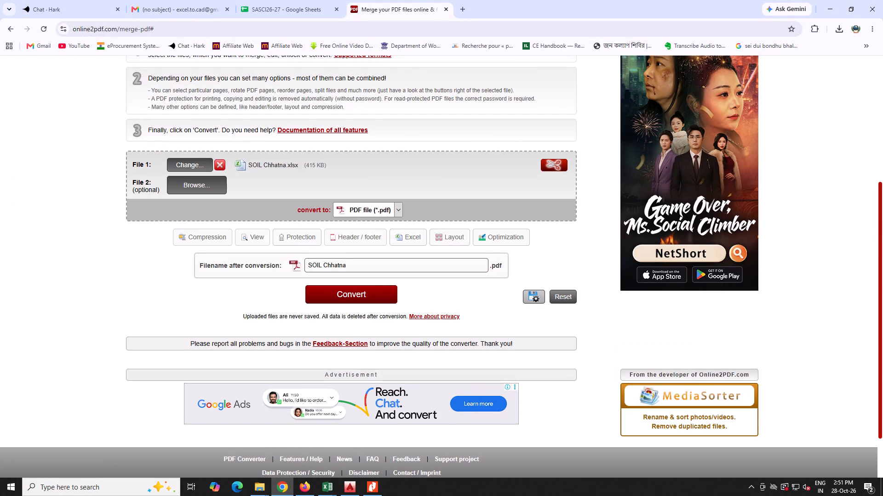
pyautogui.click(373, 297)
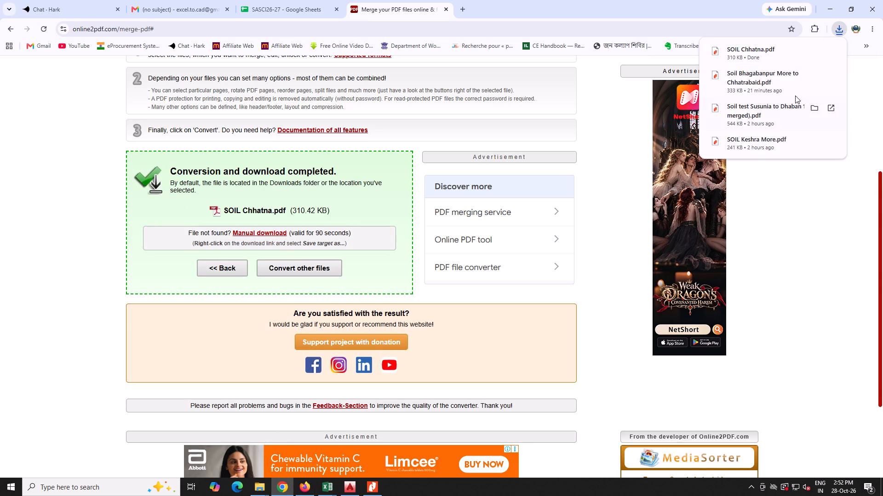
# Move the downloaded SOIL Chhatna.pdf from Downloads into the DWG PDF folder of 11.Chhatna Super Specility Hospital.
pyautogui.click(811, 50)
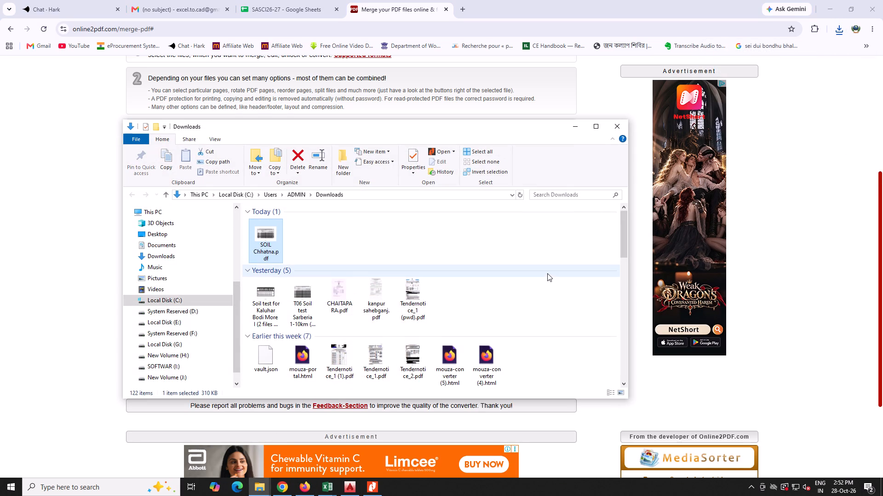
pyautogui.hotkey('ctrl', 'x')
pyautogui.click(262, 495)
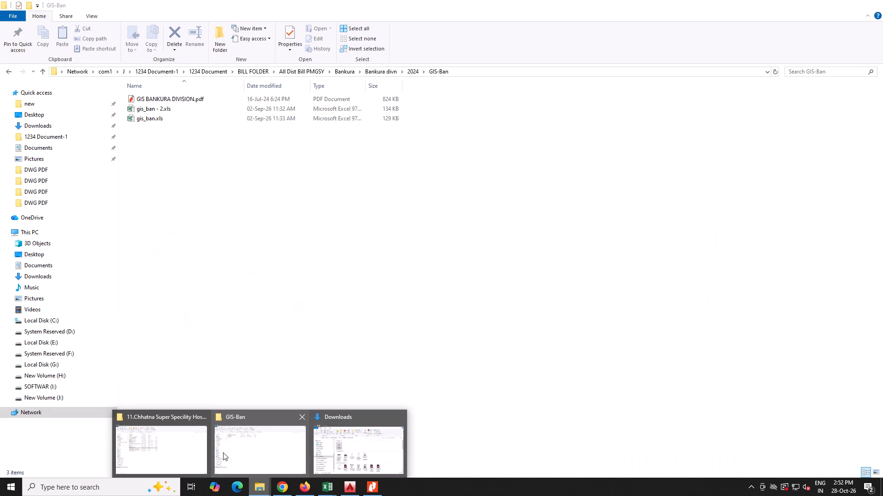
pyautogui.click(185, 445)
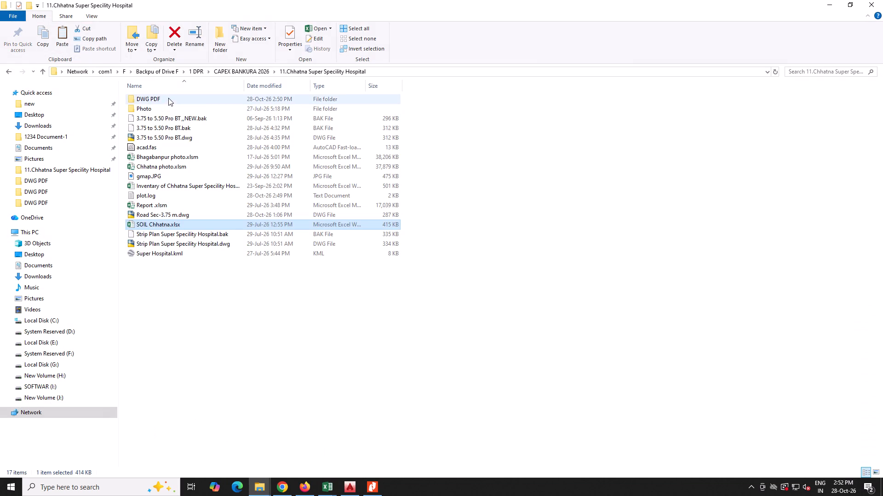
pyautogui.doubleClick(168, 98)
pyautogui.click(260, 287)
pyautogui.hotkey('ctrl', 'v')
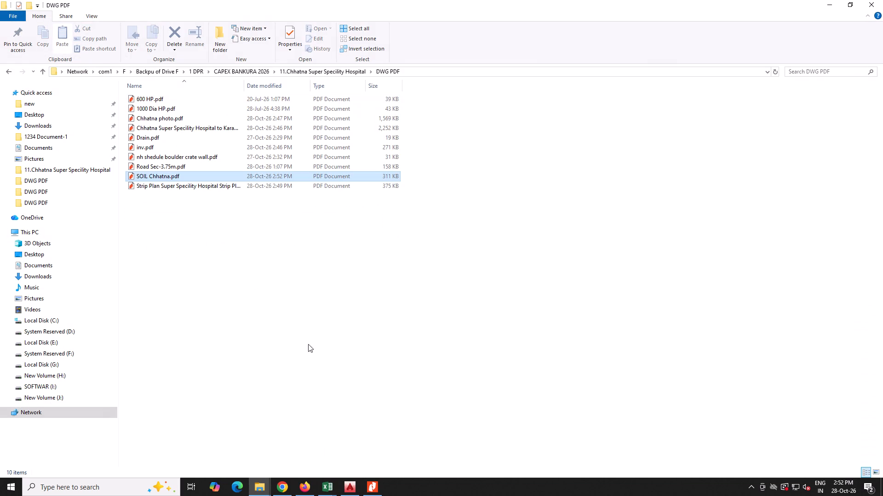
# In the report PDF in Nitro Pro, insert all pages of Chhatna photo.pdf before the Preface Report divider page.
pyautogui.click(377, 485)
pyautogui.scroll(-20, 475, 373)
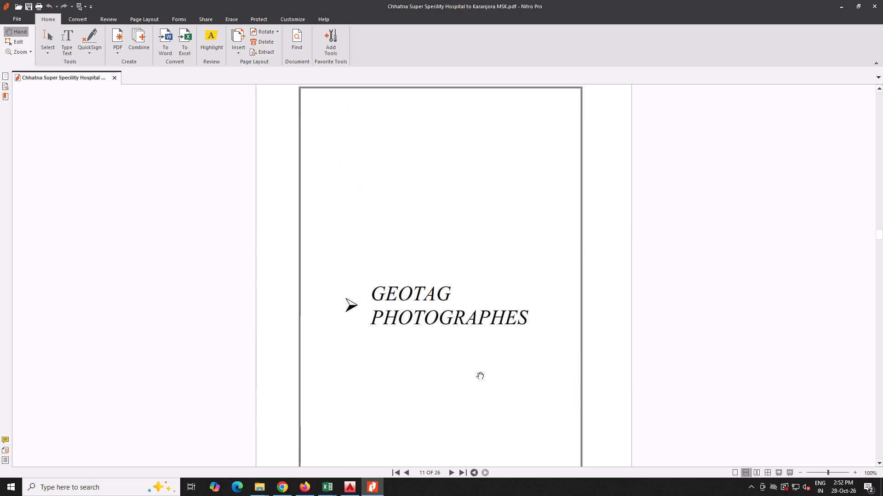
pyautogui.scroll(-11, 477, 372)
pyautogui.scroll(5, 475, 373)
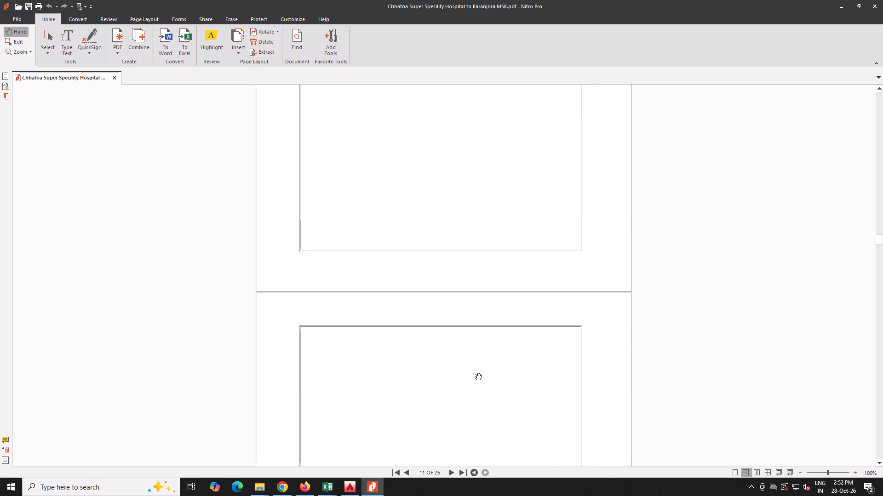
pyautogui.scroll(2, 475, 373)
pyautogui.scroll(-13, 475, 373)
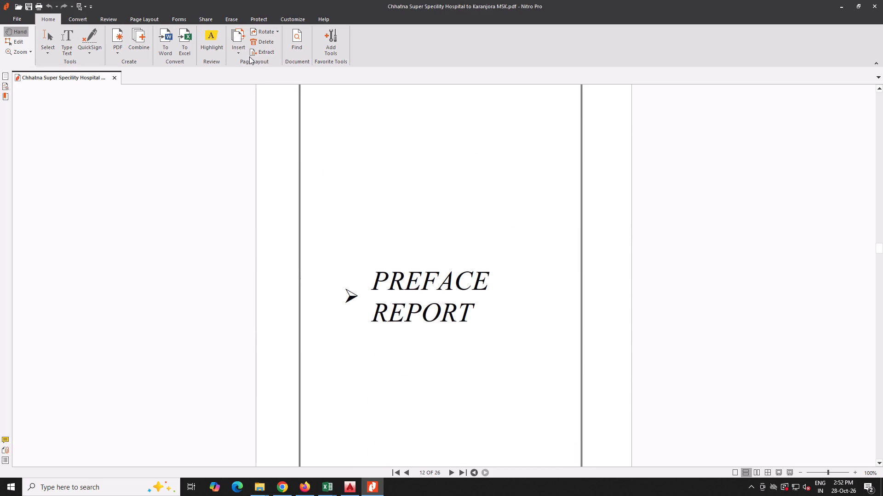
pyautogui.click(242, 50)
pyautogui.click(249, 62)
pyautogui.click(302, 182)
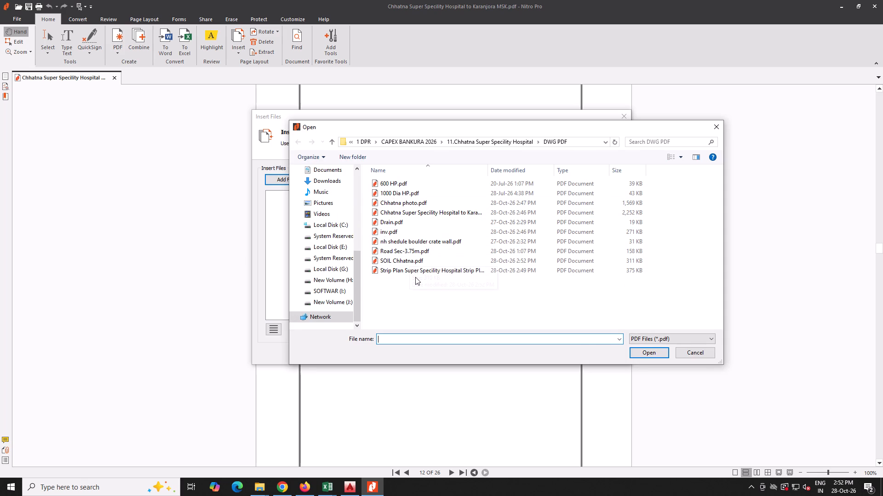
pyautogui.click(517, 143)
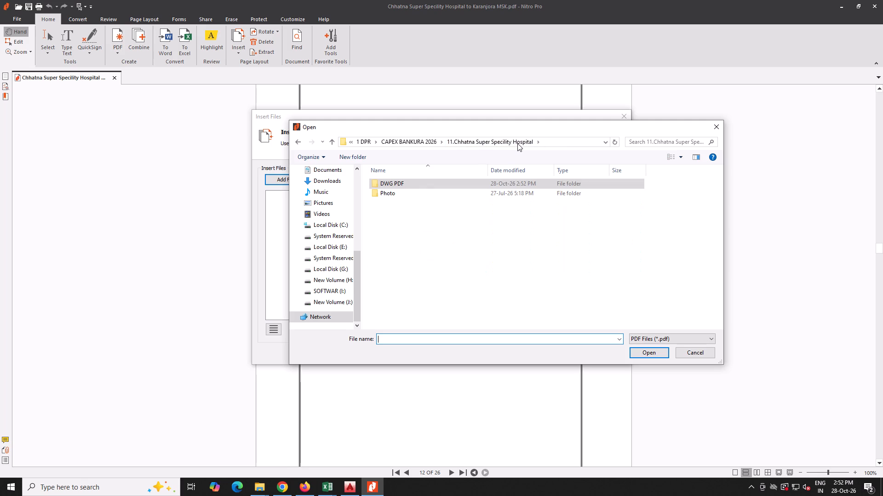
pyautogui.click(710, 124)
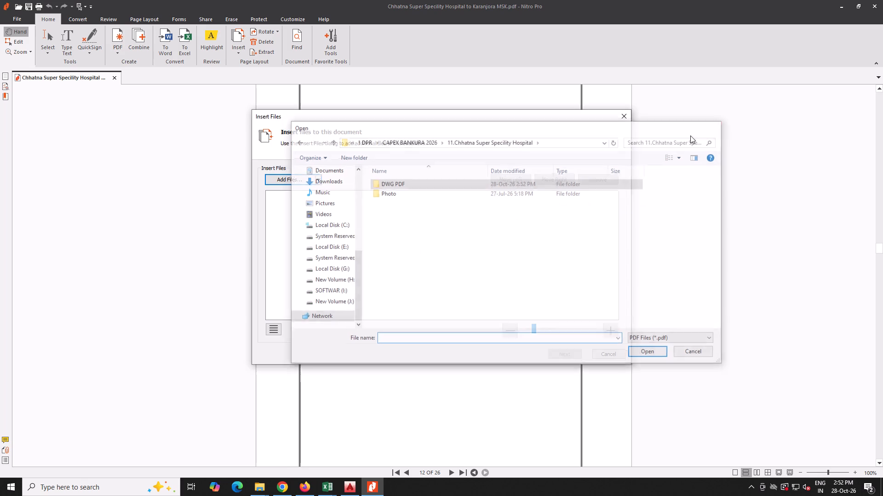
pyautogui.click(254, 491)
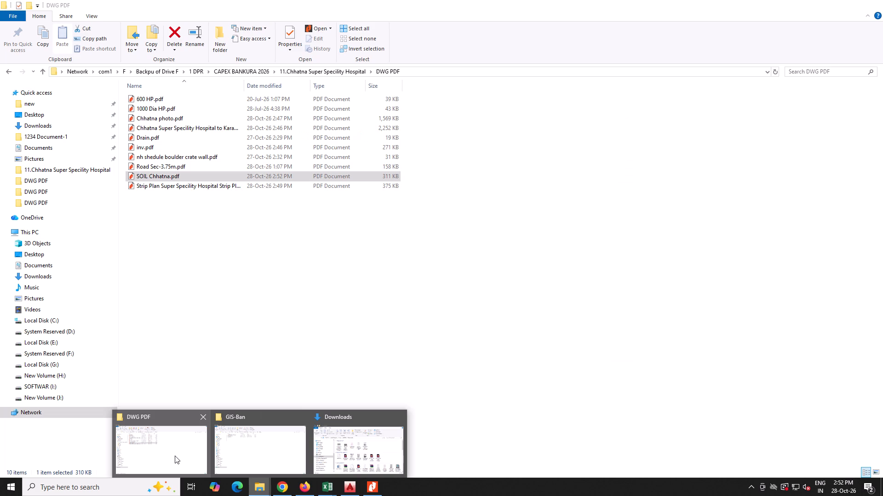
pyautogui.click(175, 456)
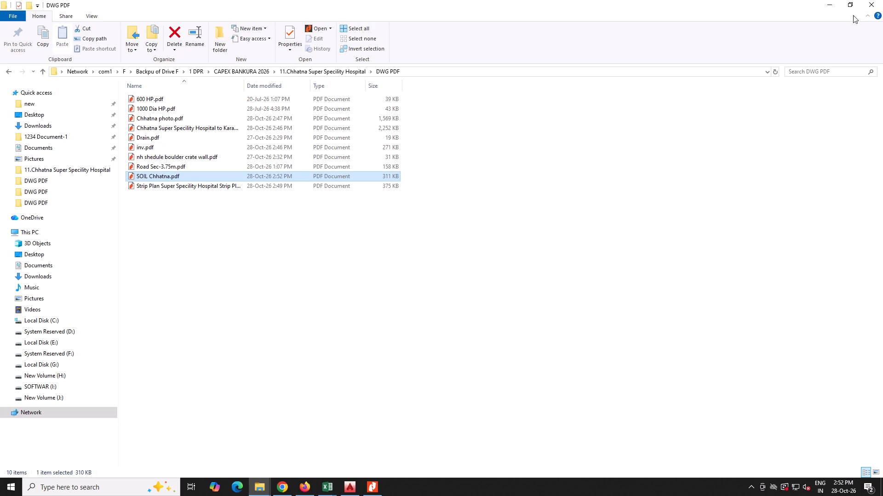
pyautogui.click(833, 0)
pyautogui.click(289, 184)
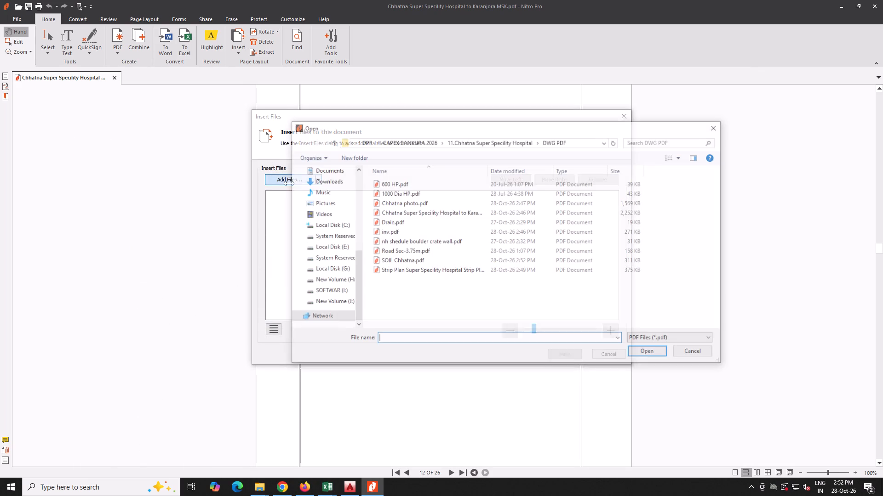
pyautogui.doubleClick(402, 203)
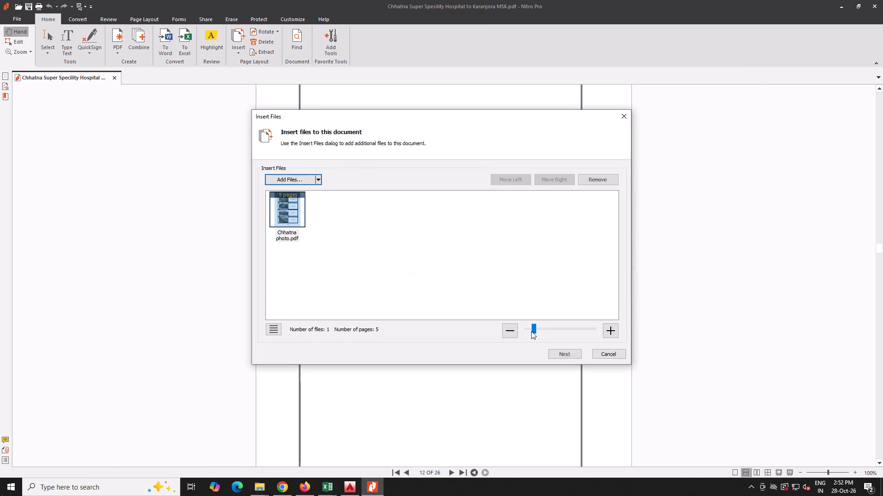
pyautogui.click(566, 352)
pyautogui.click(461, 304)
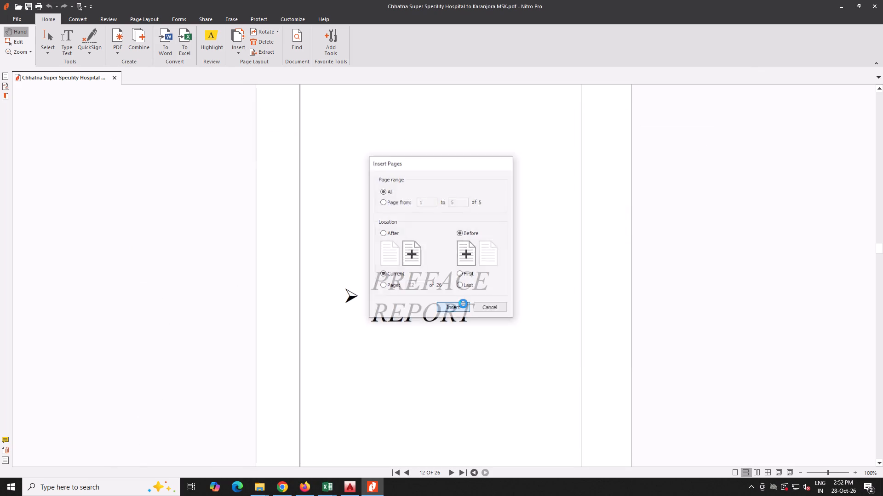
# Examine the inserted photograph pages and the Preface Report and Inventory & Curve Details divider pages after them.
pyautogui.scroll(-10, 464, 301)
pyautogui.tripleClick(456, 471)
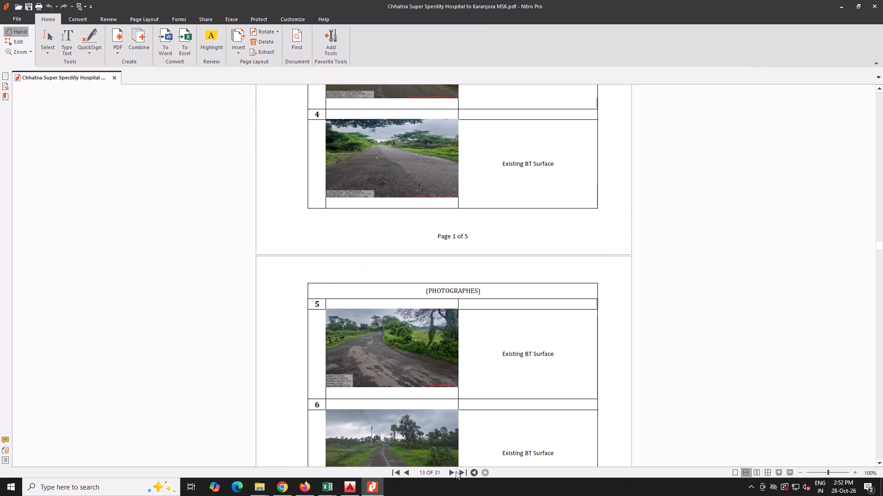
pyautogui.doubleClick(456, 471)
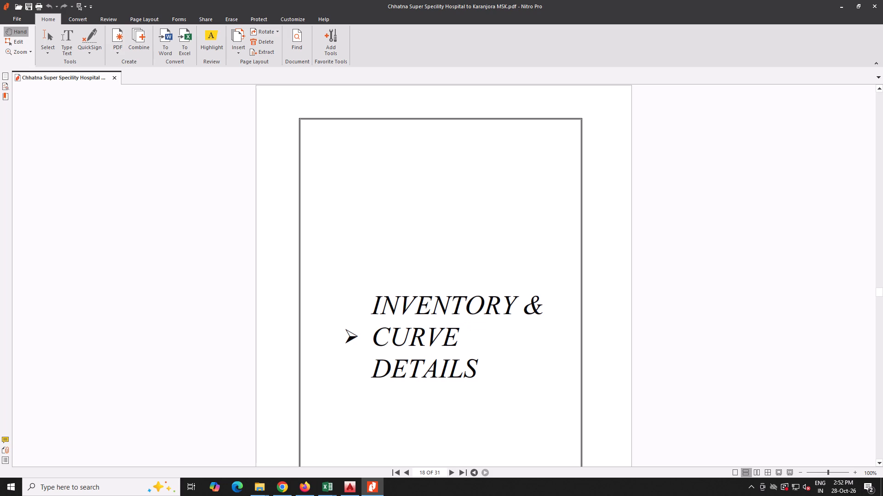
pyautogui.click(404, 472)
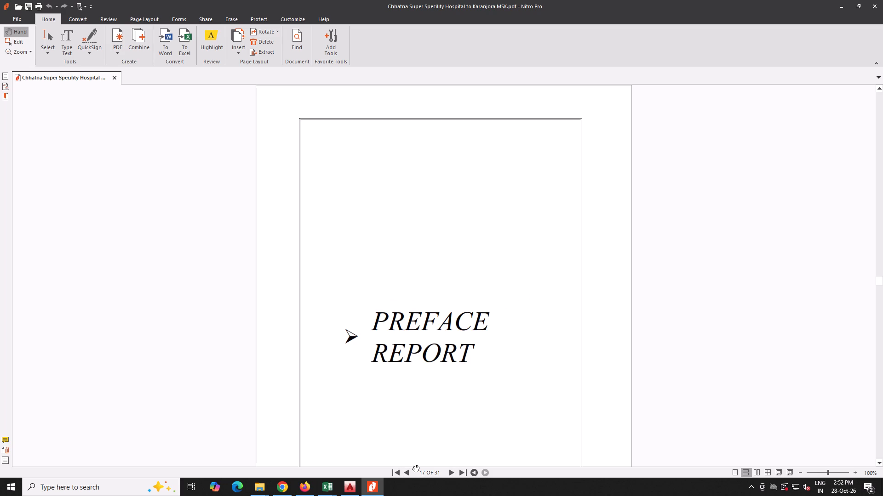
pyautogui.scroll(-7, 413, 465)
pyautogui.scroll(-5, 443, 419)
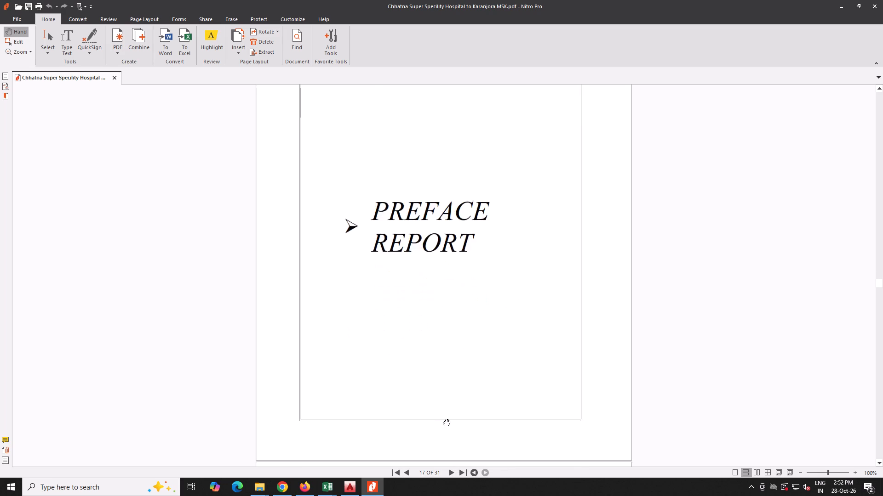
pyautogui.scroll(-10, 447, 413)
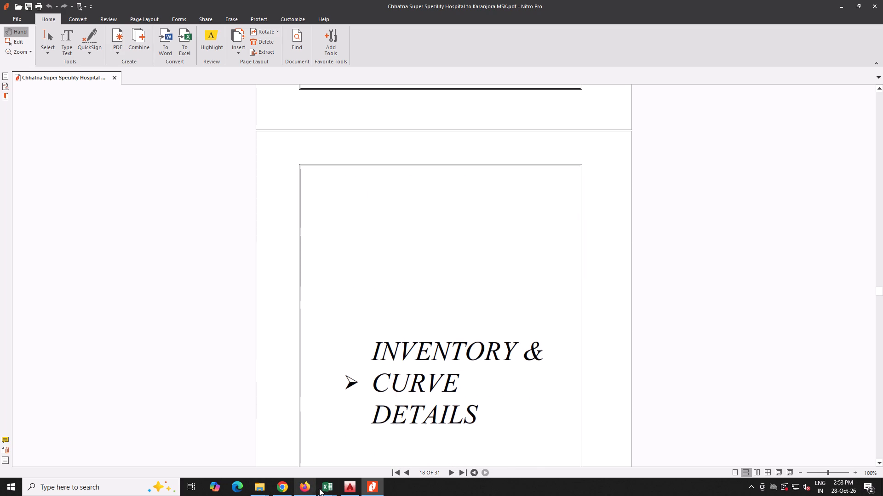
# Switch to the Report .xlsm workbook in Excel and unhide its REPORT sheet.
pyautogui.click(323, 488)
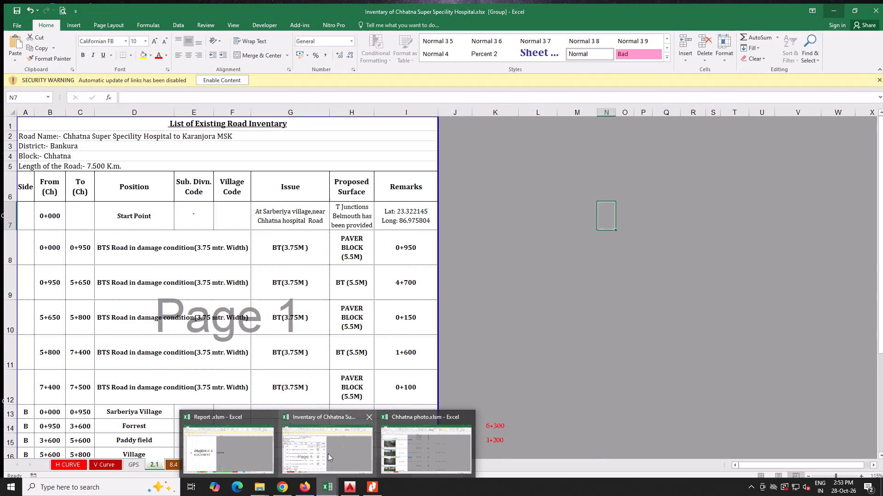
pyautogui.click(217, 453)
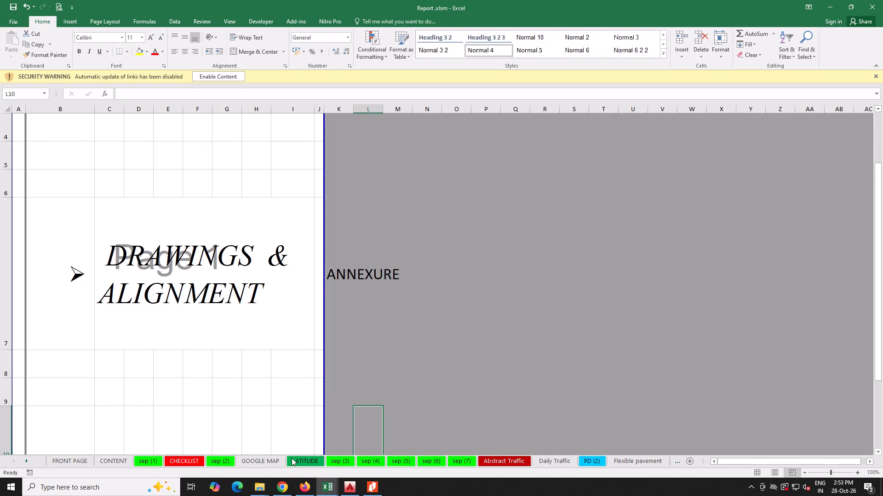
pyautogui.rightClick(292, 457)
pyautogui.click(307, 435)
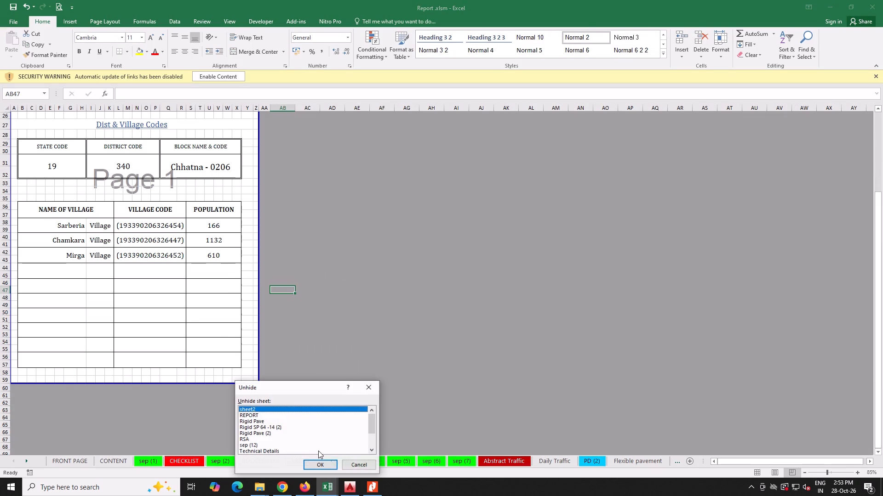
pyautogui.doubleClick(252, 415)
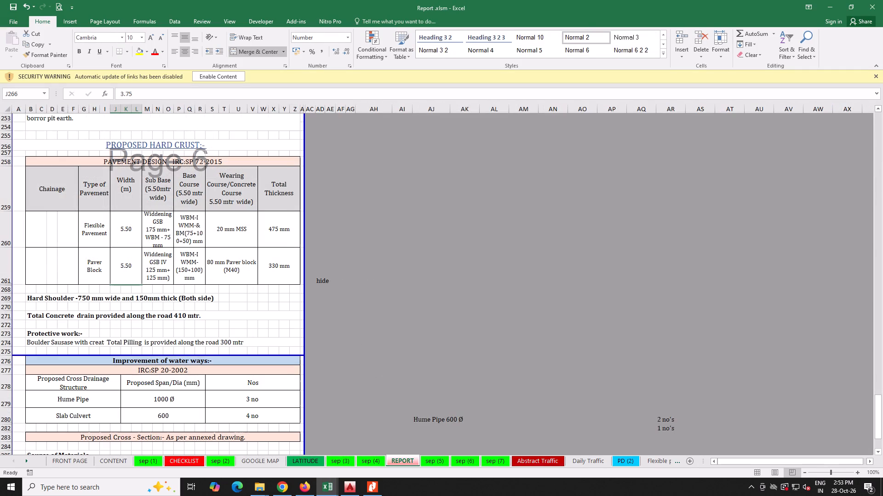
# Export the REPORT sheet as rr.pdf into the DWG PDF folder and close the published PDF when it opens in Nitro Pro.
pyautogui.click(17, 22)
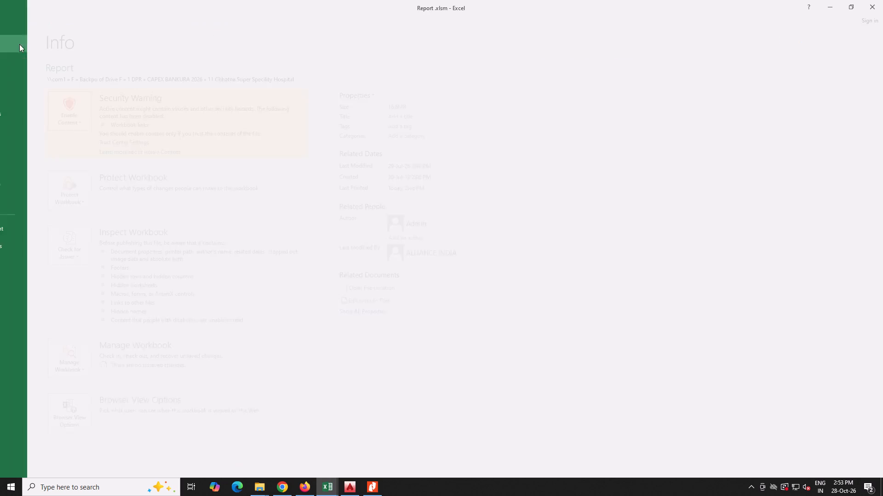
pyautogui.click(27, 164)
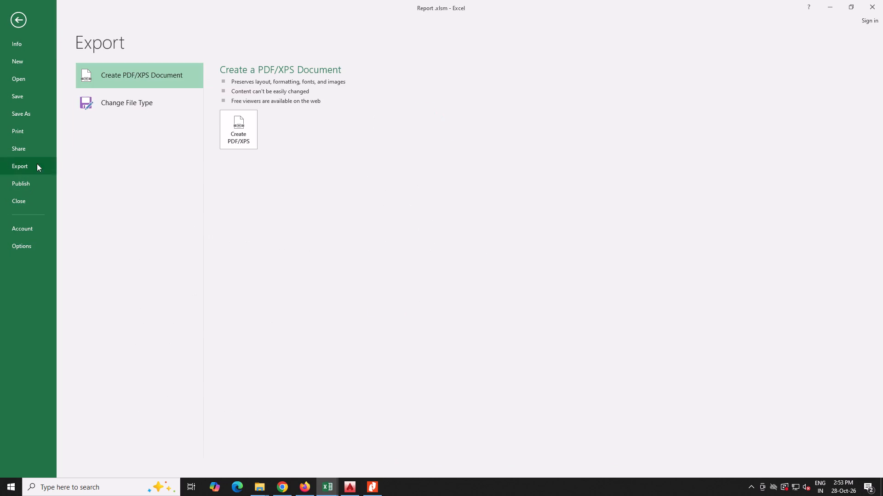
pyautogui.click(229, 128)
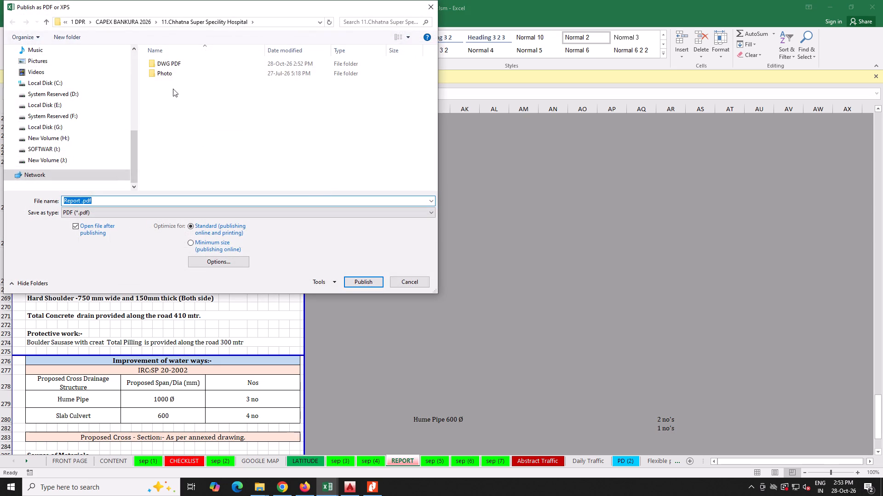
pyautogui.doubleClick(171, 60)
pyautogui.click(120, 202)
pyautogui.press('r')
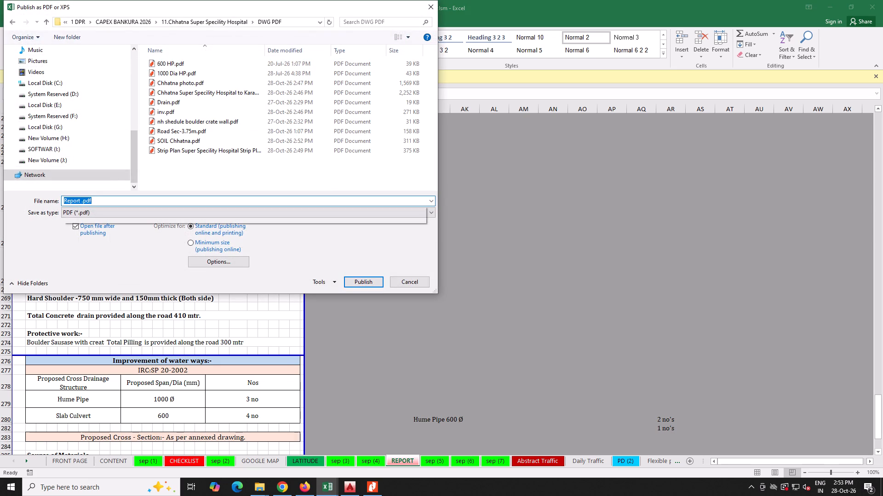
pyautogui.press('r')
pyautogui.click(367, 282)
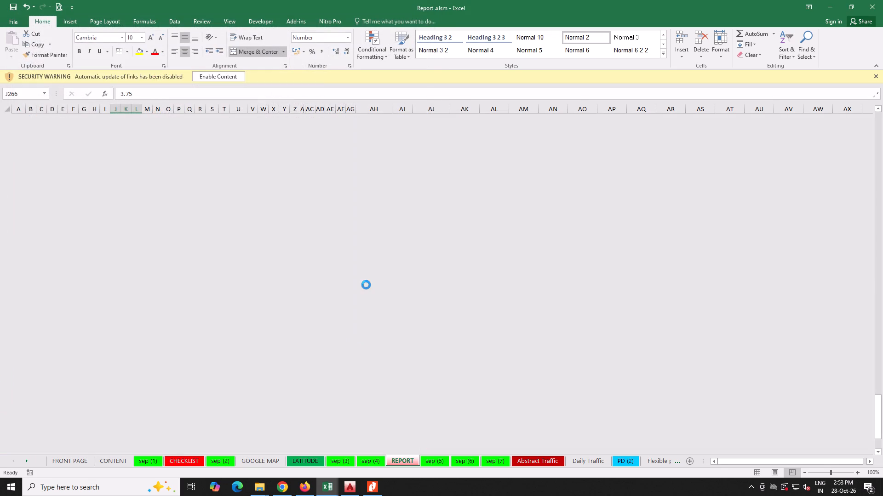
pyautogui.click(366, 285)
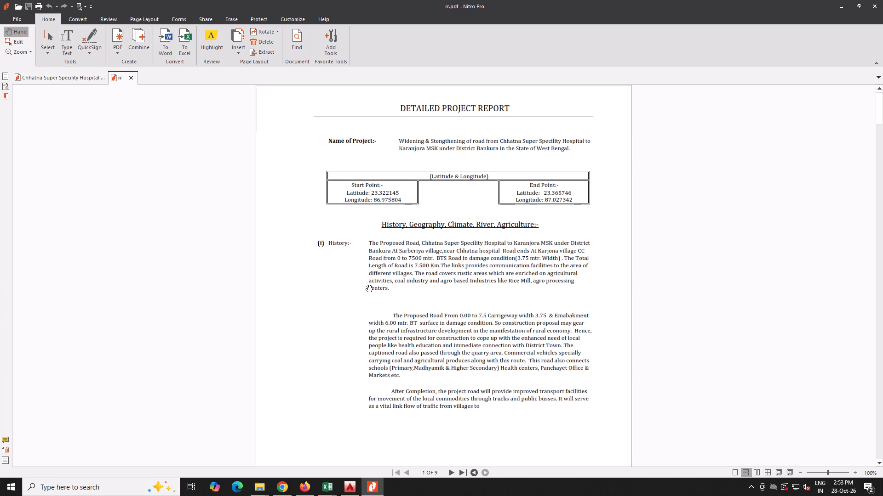
pyautogui.click(131, 78)
# In the hospital report PDF, insert all pages of rr.pdf before the Inventory & Curve Details divider page.
pyautogui.scroll(-6, 426, 299)
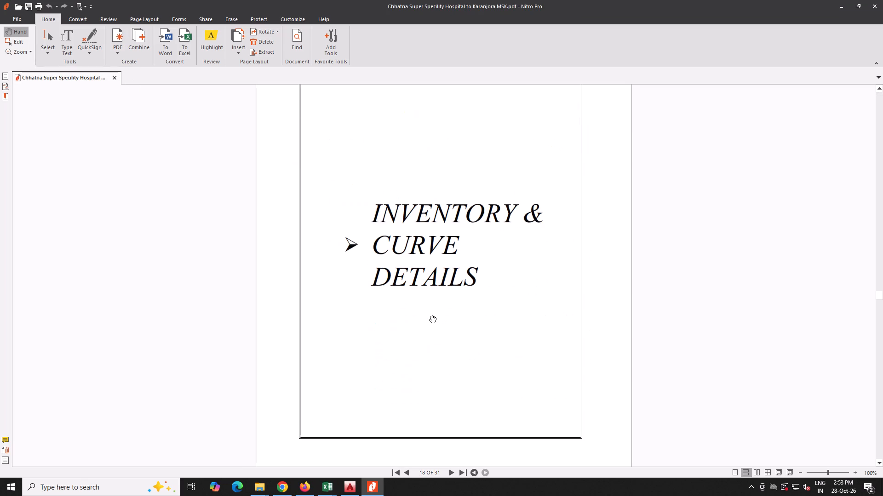
pyautogui.scroll(12, 427, 312)
pyautogui.scroll(-7, 427, 312)
pyautogui.scroll(3, 426, 311)
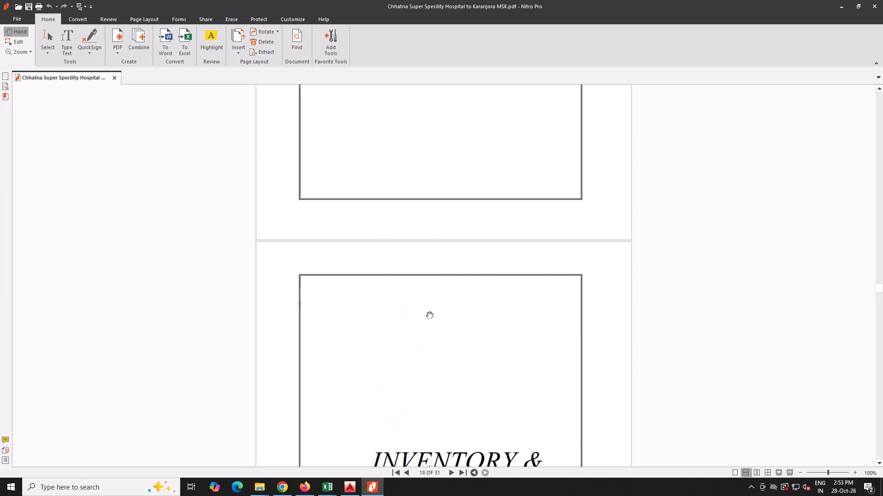
pyautogui.scroll(8, 426, 311)
pyautogui.scroll(-12, 426, 311)
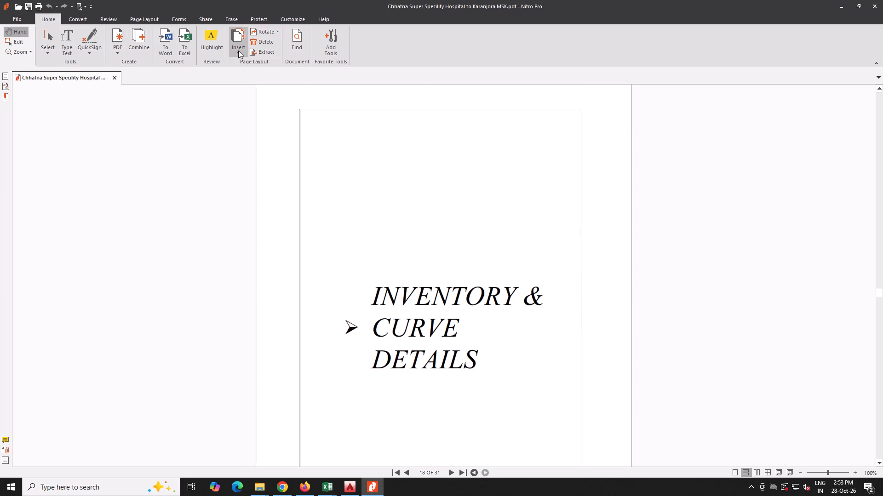
pyautogui.click(238, 51)
pyautogui.click(247, 64)
pyautogui.click(289, 181)
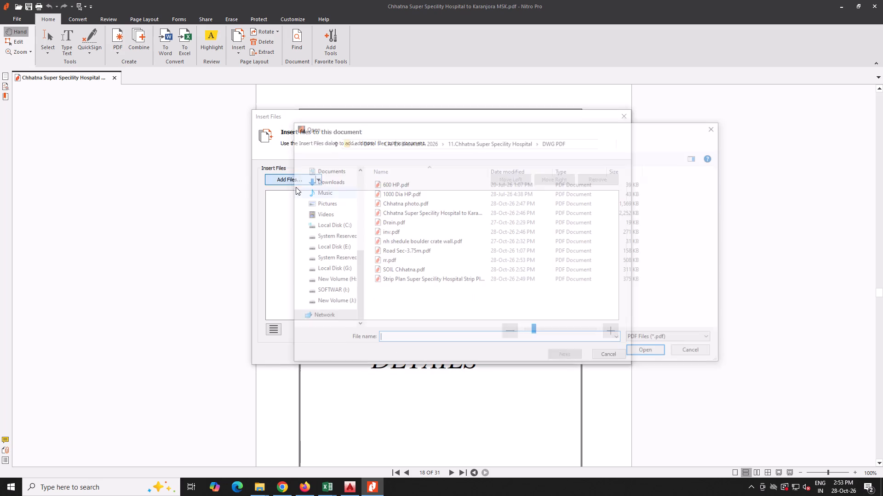
pyautogui.doubleClick(386, 258)
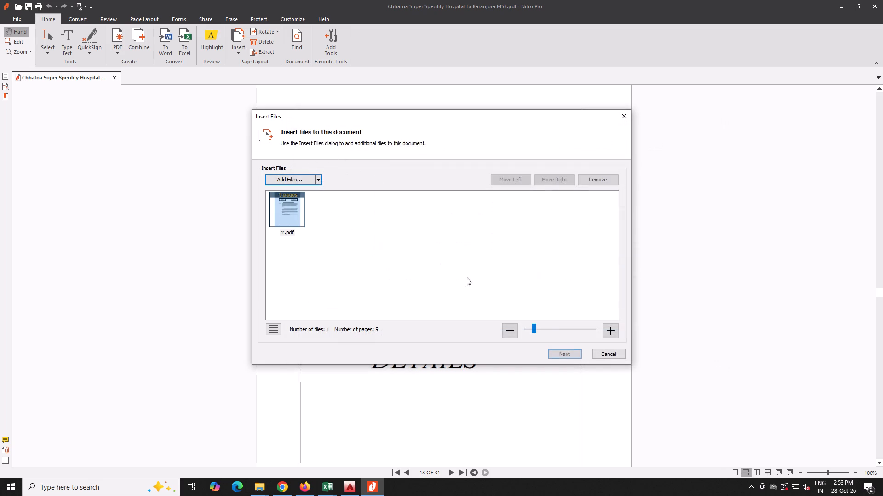
pyautogui.click(565, 352)
pyautogui.click(444, 310)
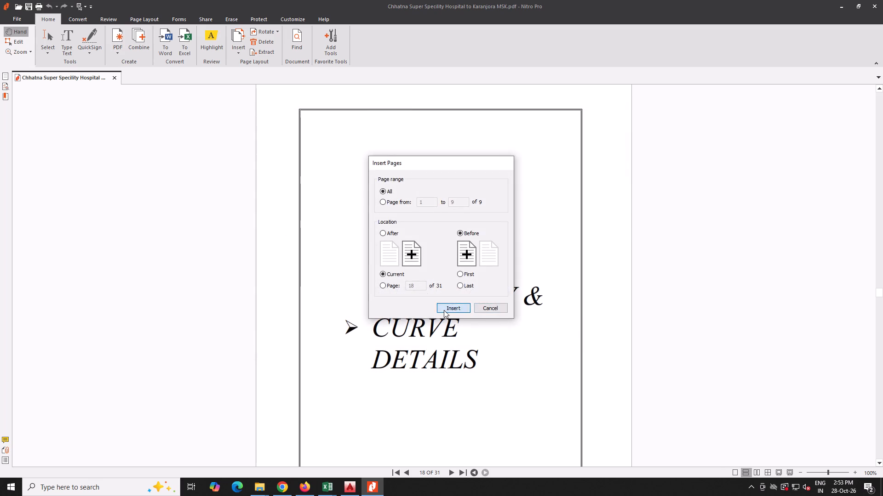
# Examine the inserted Detailed Project Report pages through to the project cost on their final page.
pyautogui.scroll(-20, 444, 310)
pyautogui.scroll(-11, 444, 310)
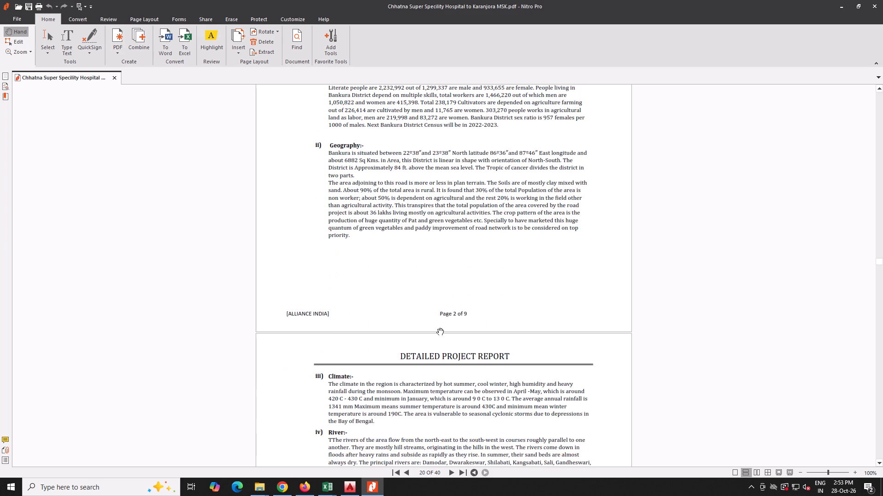
pyautogui.scroll(-20, 437, 328)
pyautogui.scroll(-18, 437, 328)
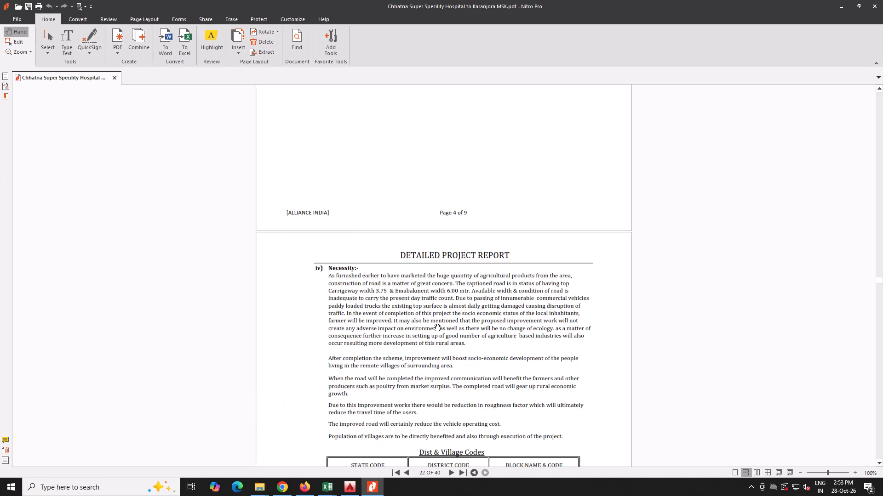
pyautogui.scroll(-20, 434, 324)
pyautogui.scroll(-11, 434, 324)
pyautogui.scroll(1, 441, 323)
pyautogui.scroll(-6, 441, 323)
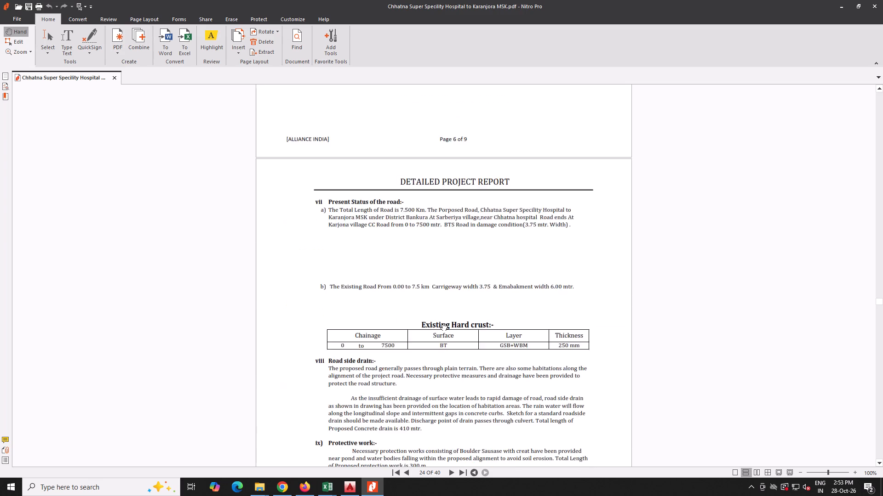
pyautogui.scroll(-11, 441, 323)
pyautogui.scroll(1, 441, 322)
pyautogui.scroll(-20, 441, 322)
pyautogui.scroll(-12, 441, 322)
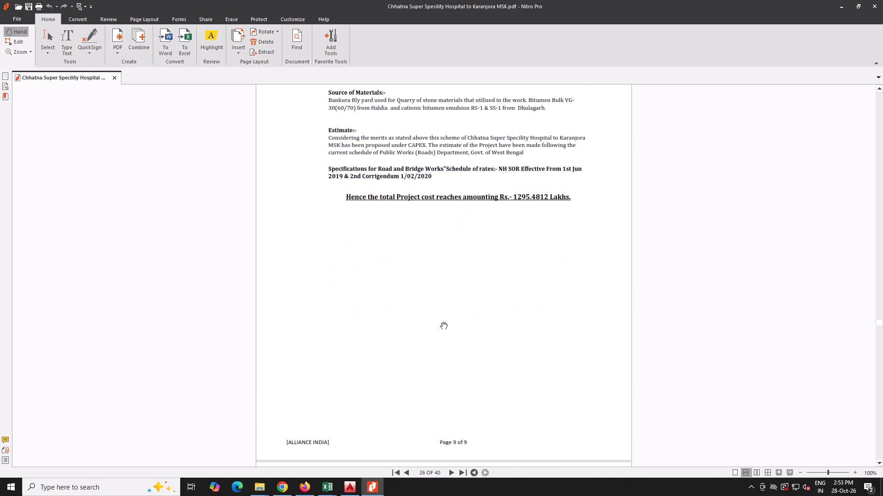
# Insert all pages of inv.pdf before the Soil Investigation divider page.
pyautogui.scroll(-20, 441, 322)
pyautogui.scroll(-13, 441, 322)
pyautogui.scroll(1, 428, 317)
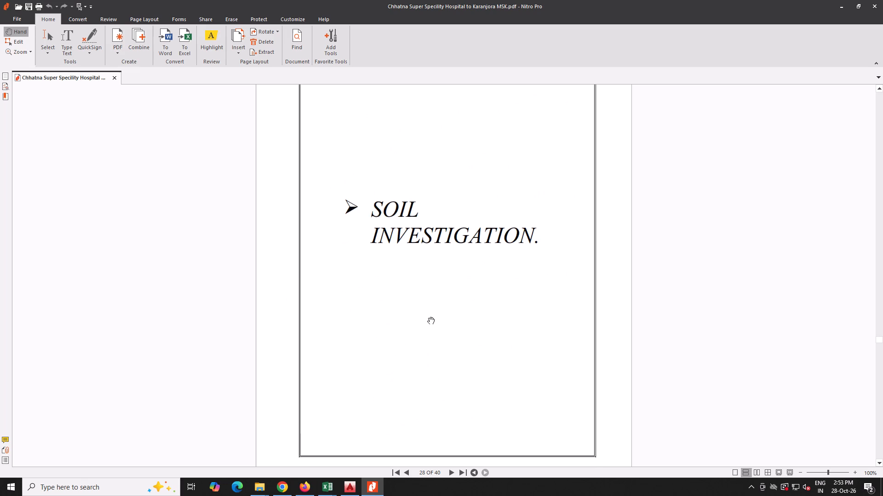
pyautogui.scroll(2, 428, 317)
pyautogui.click(232, 51)
pyautogui.click(248, 67)
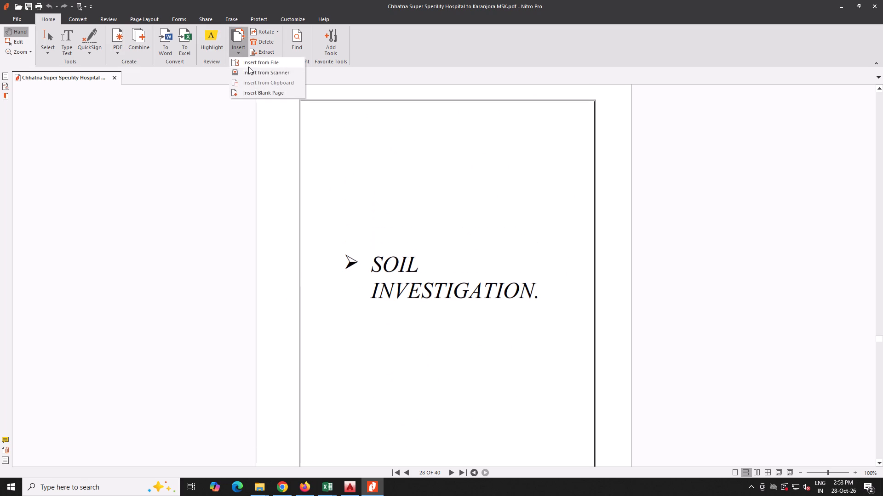
pyautogui.click(287, 185)
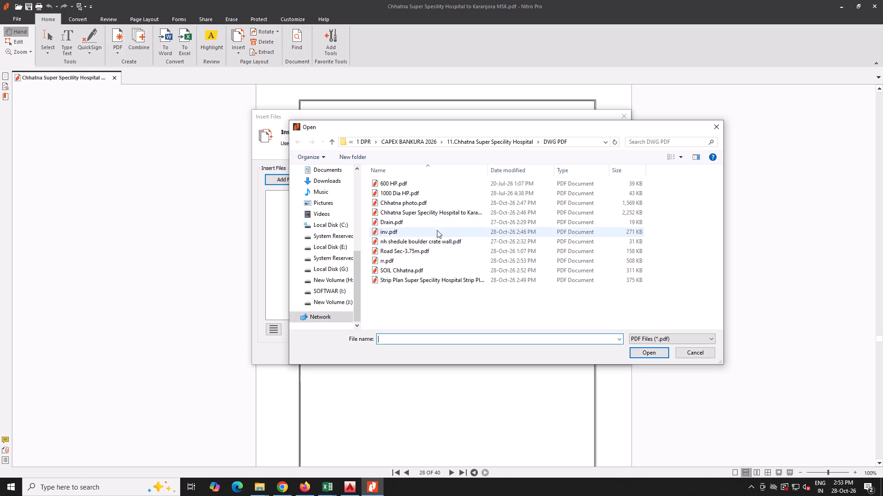
pyautogui.doubleClick(424, 231)
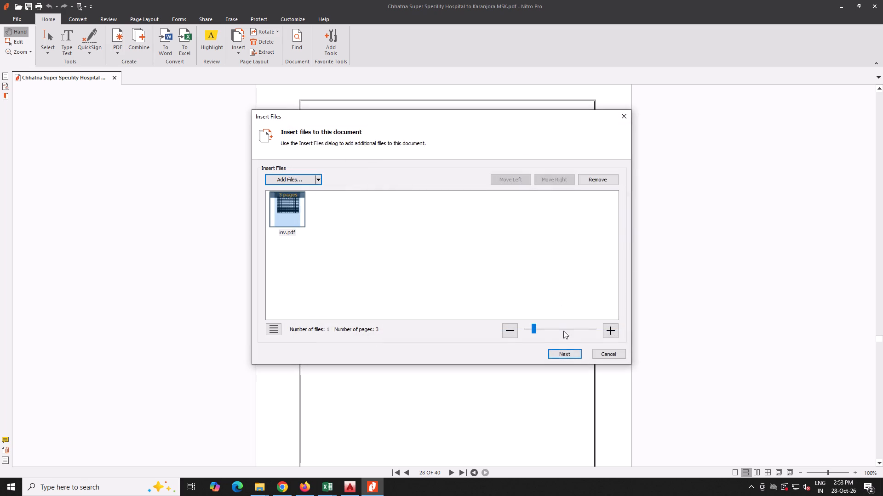
pyautogui.click(569, 353)
pyautogui.click(463, 310)
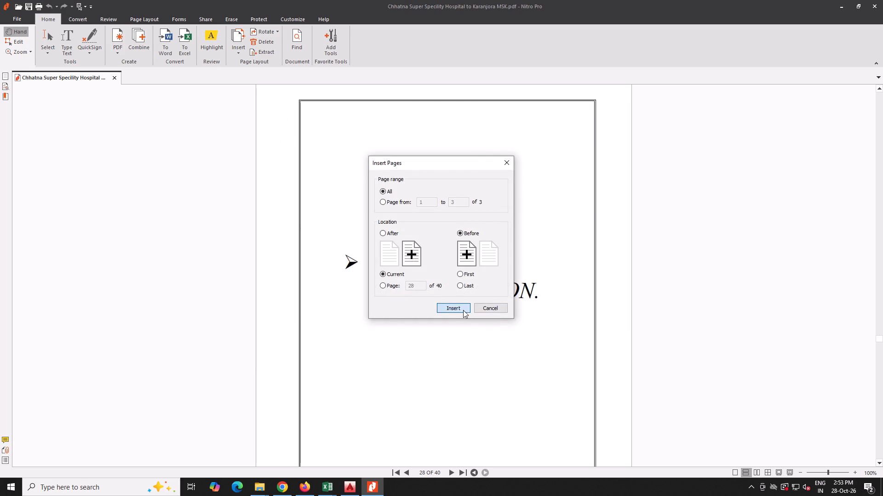
# Insert all pages of SOIL Chhatna.pdf before the Traffic Census & Pavement Design divider page.
pyautogui.scroll(-20, 464, 302)
pyautogui.scroll(-14, 464, 302)
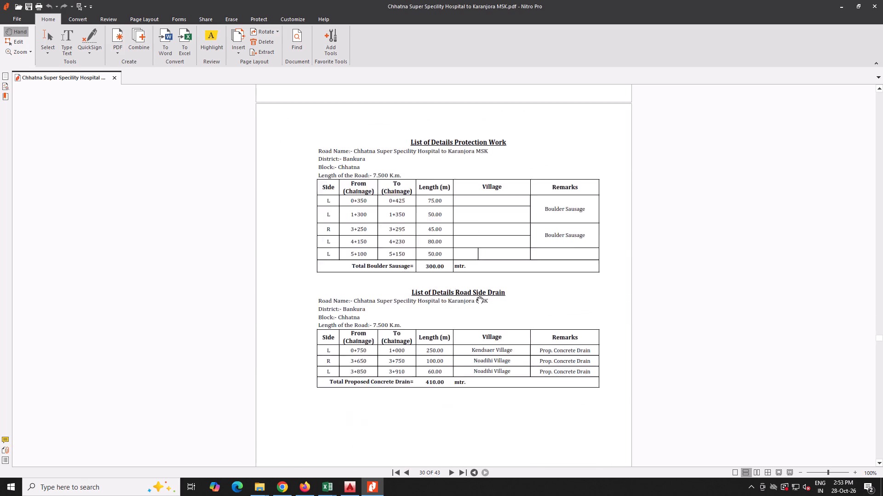
pyautogui.scroll(-20, 476, 296)
pyautogui.scroll(-18, 476, 296)
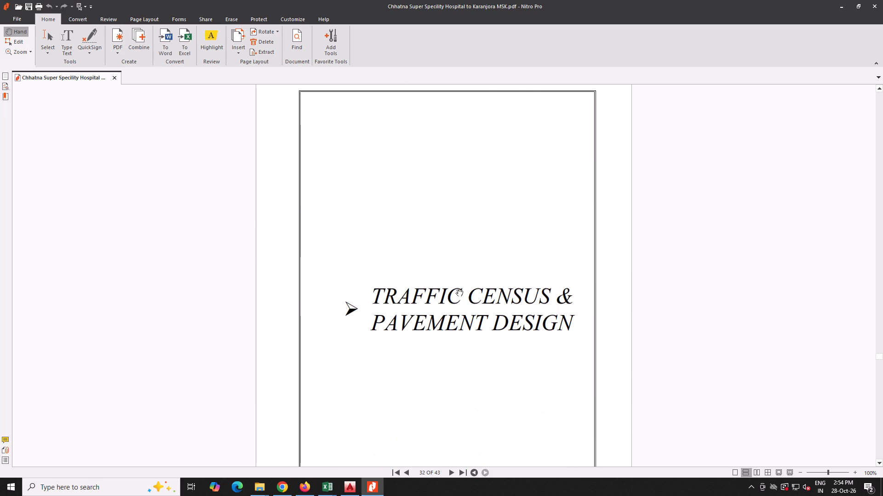
pyautogui.click(242, 48)
pyautogui.click(256, 62)
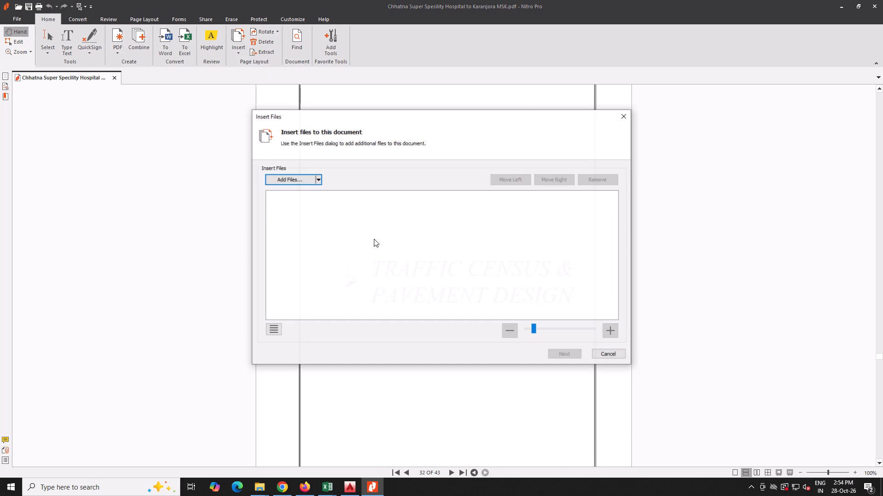
pyautogui.click(279, 180)
pyautogui.doubleClick(401, 269)
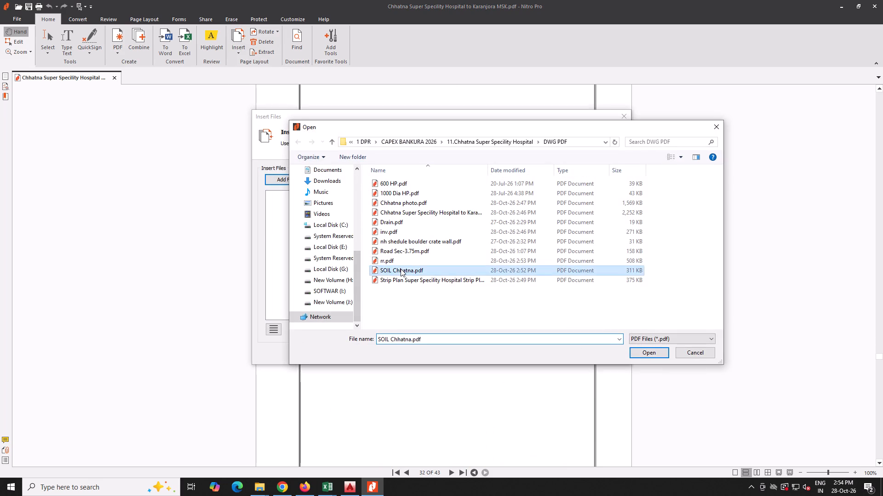
pyautogui.click(572, 350)
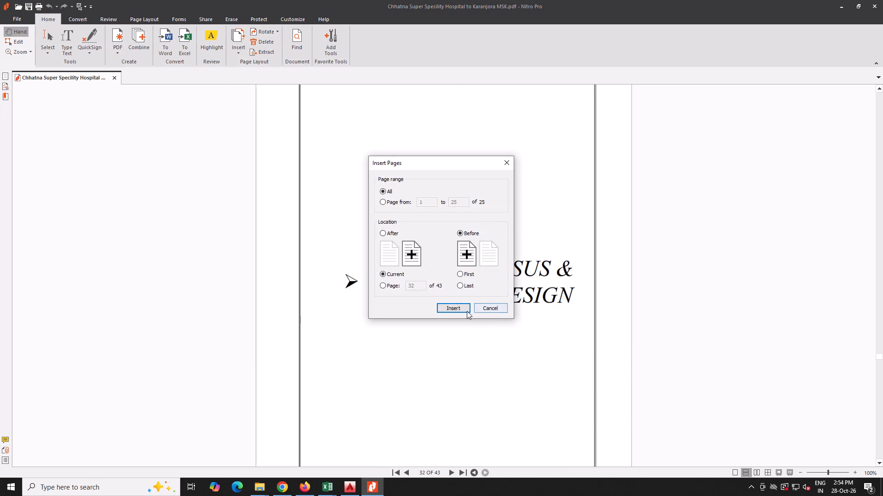
pyautogui.click(461, 308)
# Save the combined hospital report PDF.
pyautogui.scroll(-13, 461, 308)
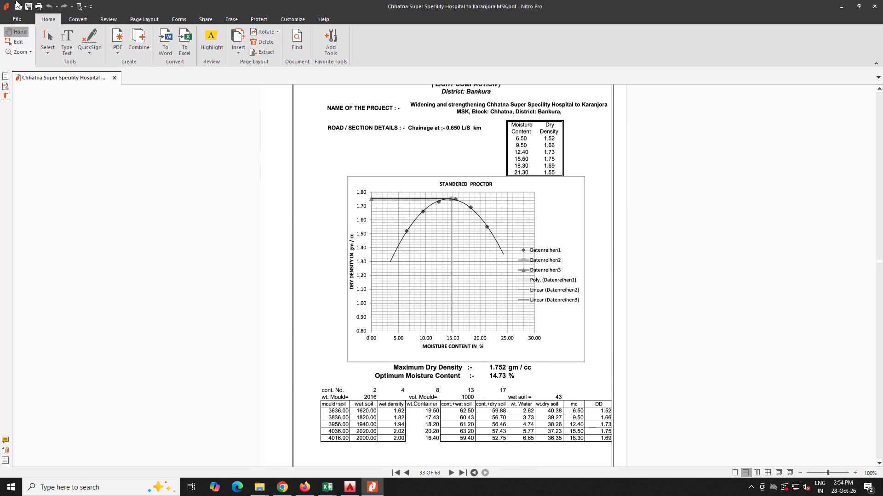
pyautogui.click(27, 3)
# At the final Drawings & Alignment page, add the 600 HP, 1000 Dia HP, Drain, nh shedule boulder crate wall and Road Sec-3.75m PDFs for insertion.
pyautogui.scroll(-10, 289, 218)
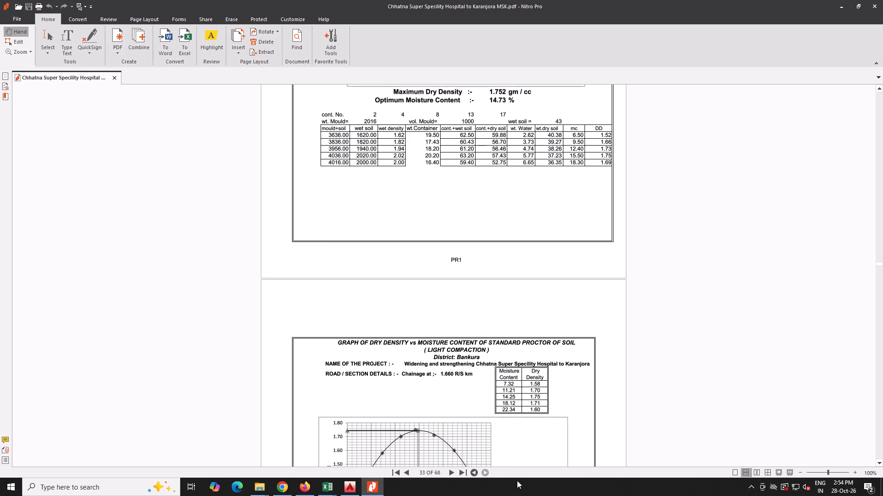
pyautogui.click(462, 473)
pyautogui.scroll(-3, 432, 430)
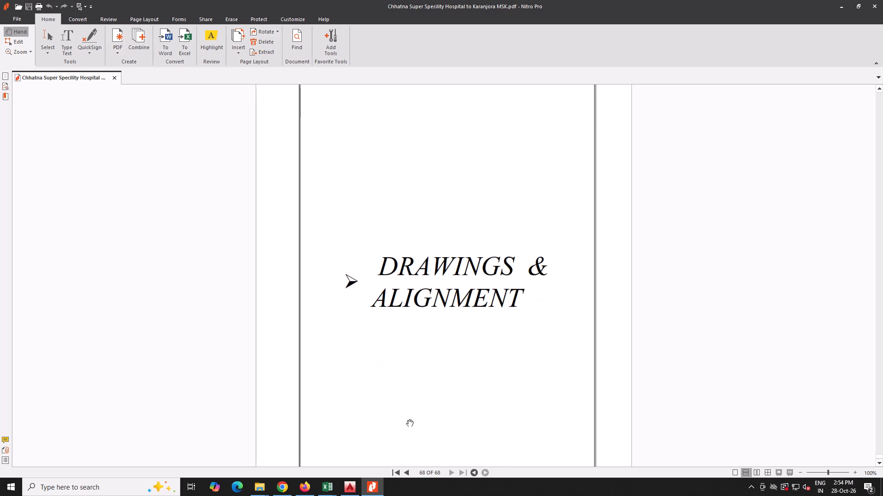
pyautogui.click(238, 53)
pyautogui.click(246, 68)
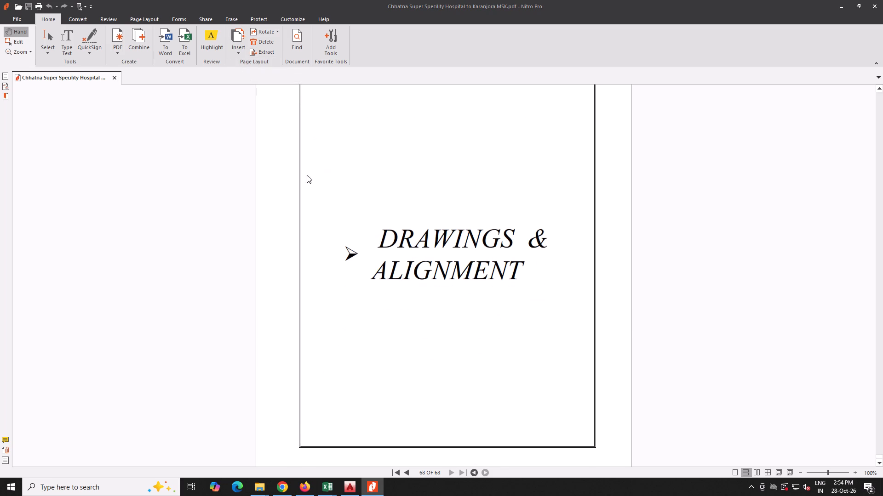
pyautogui.click(519, 143)
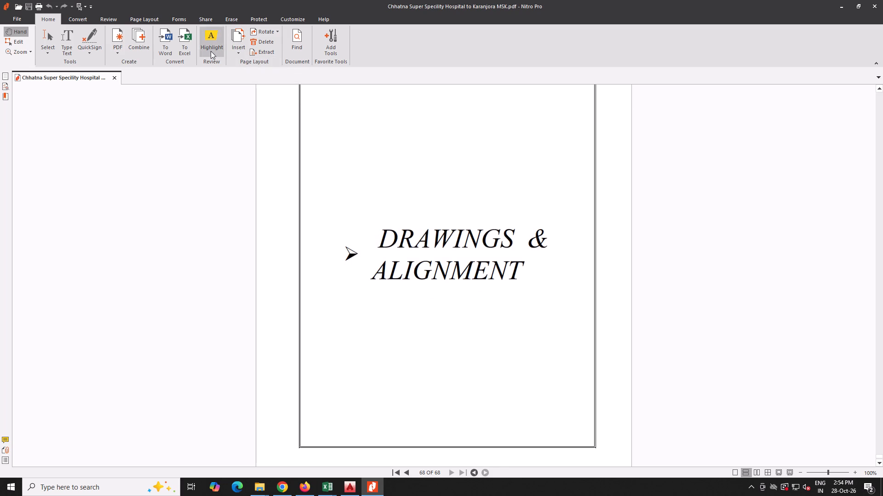
pyautogui.click(234, 46)
pyautogui.click(243, 63)
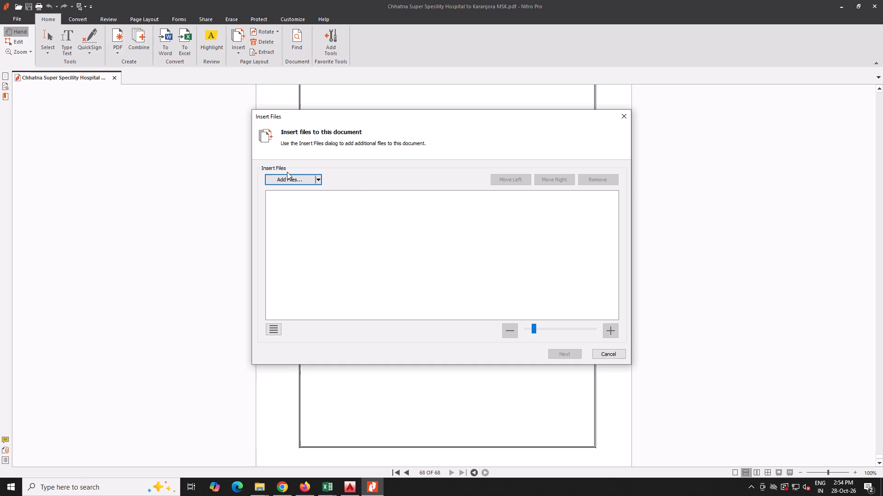
pyautogui.click(287, 172)
pyautogui.click(285, 179)
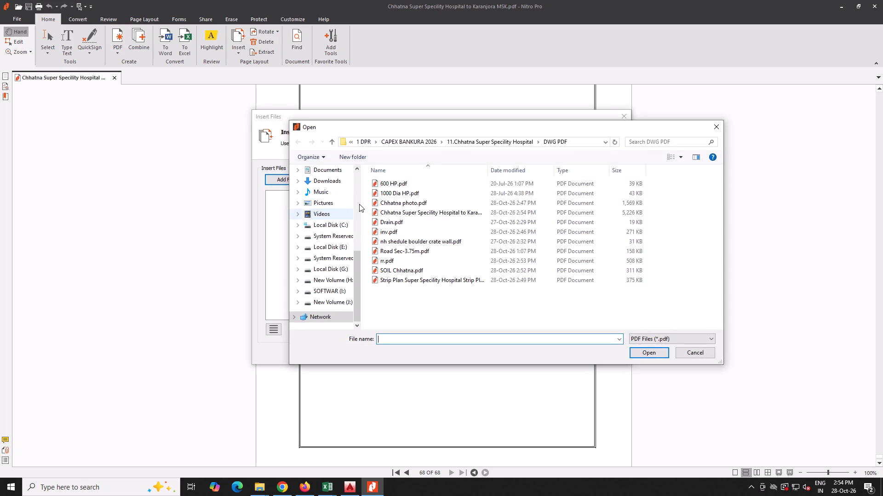
pyautogui.click(415, 186)
pyautogui.keyDown('ctrl'); pyautogui.click(414, 194); pyautogui.keyUp('ctrl')
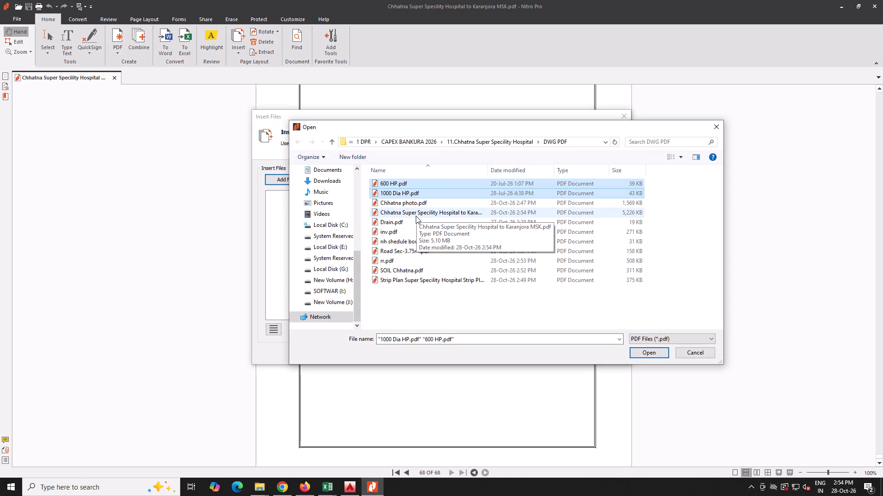
pyautogui.keyDown('ctrl'); pyautogui.click(413, 253); pyautogui.keyUp('ctrl')
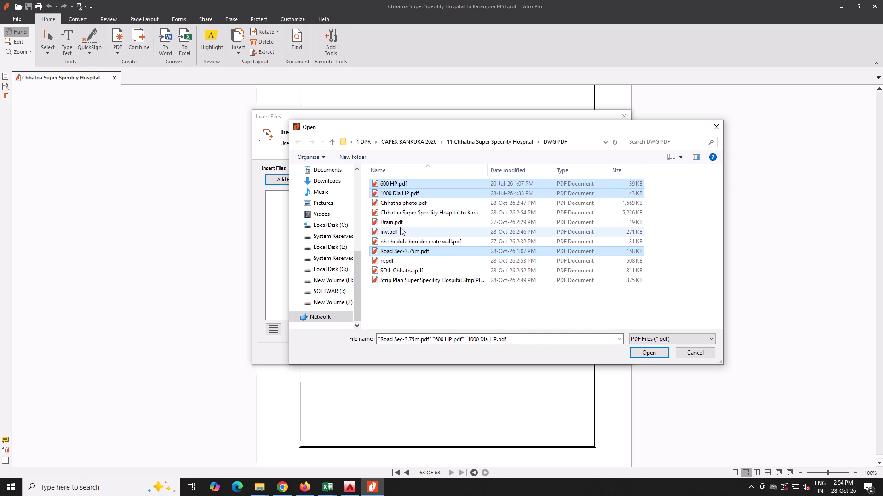
pyautogui.keyDown('ctrl'); pyautogui.click(399, 225); pyautogui.keyUp('ctrl')
pyautogui.keyDown('ctrl'); pyautogui.click(406, 245); pyautogui.keyUp('ctrl')
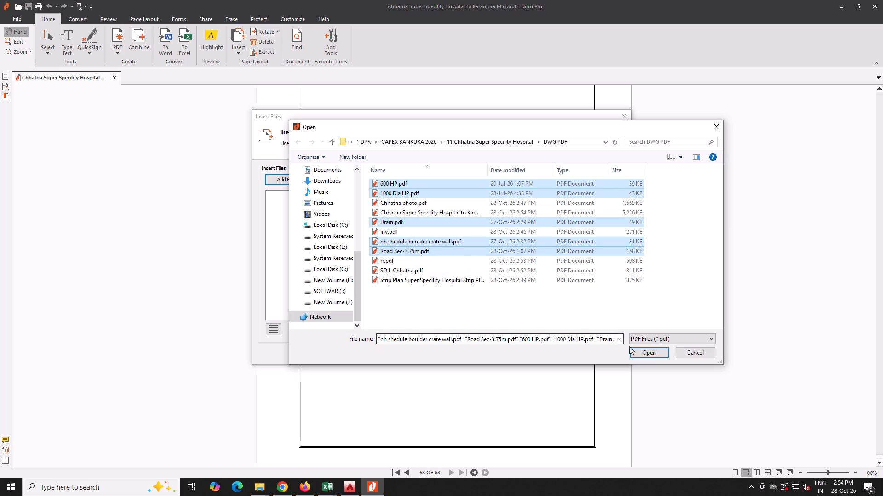
pyautogui.click(638, 351)
# Move Road Sec-3.75m.pdf to first in the file order and insert the five drawing files after the Drawings & Alignment divider page.
pyautogui.click(471, 269)
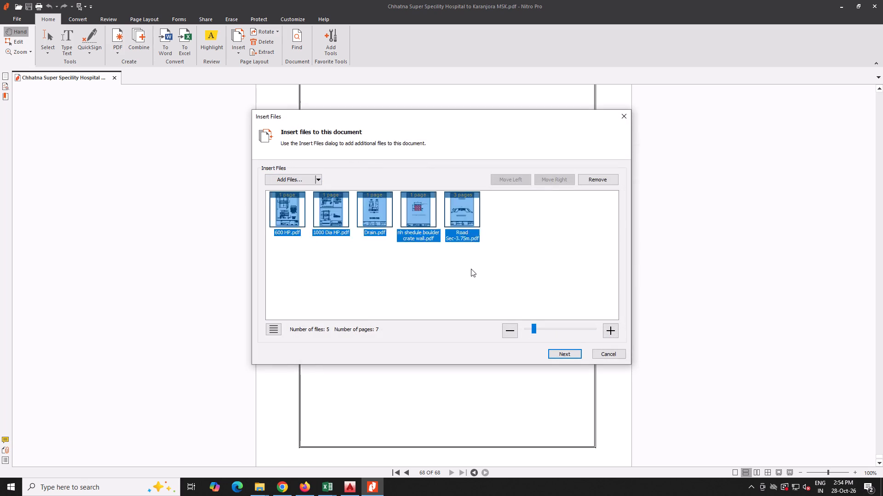
pyautogui.moveTo(454, 224); pyautogui.dragTo(277, 225)
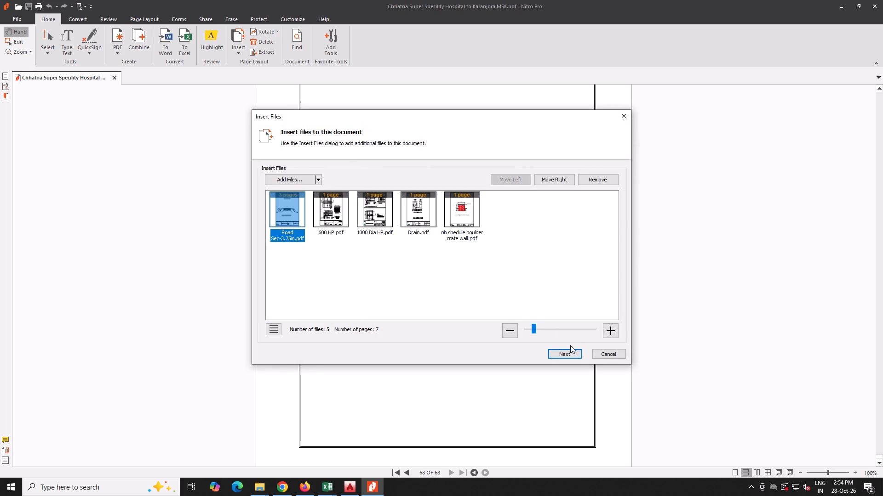
pyautogui.click(570, 355)
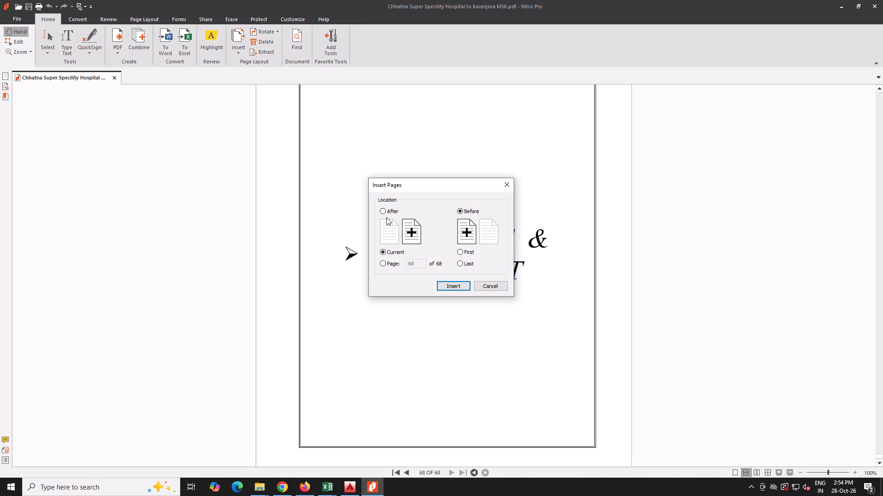
pyautogui.click(382, 210)
pyautogui.click(449, 283)
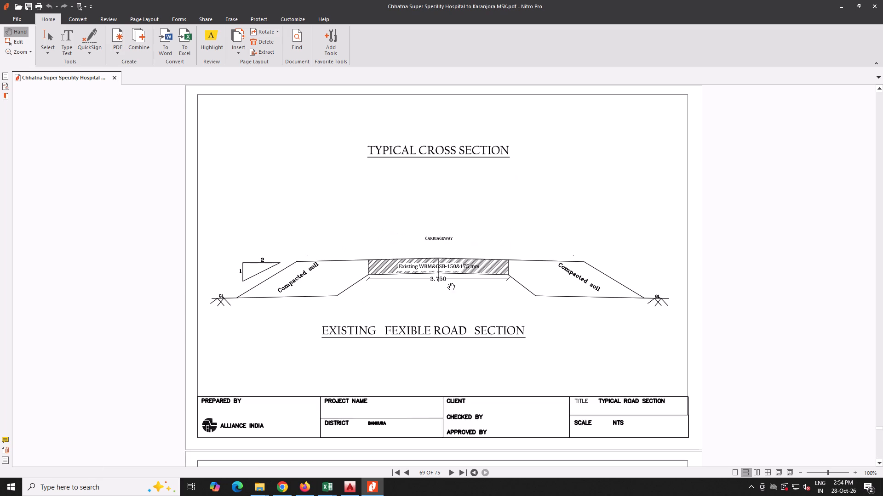
# Save the combined hospital report PDF.
pyautogui.click(26, 6)
# Delete the Road Safety Audit Report divider page from the report.
pyautogui.scroll(7, 441, 429)
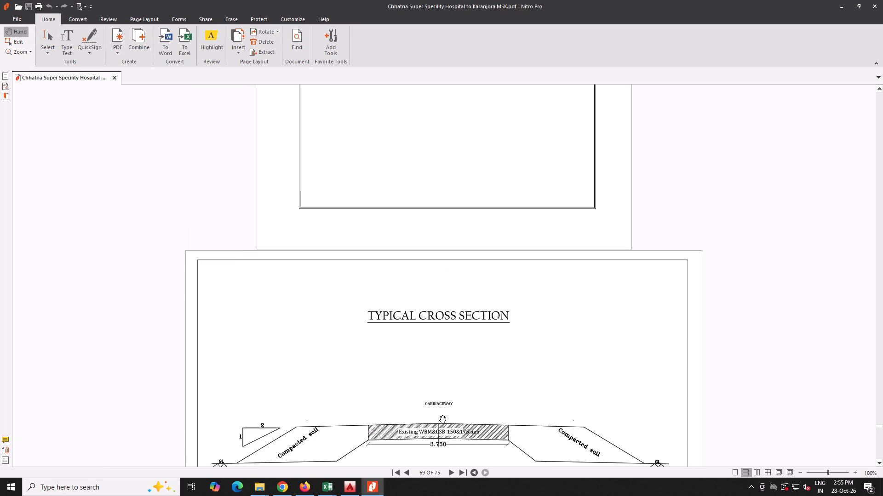
pyautogui.scroll(20, 439, 415)
pyautogui.scroll(4, 439, 415)
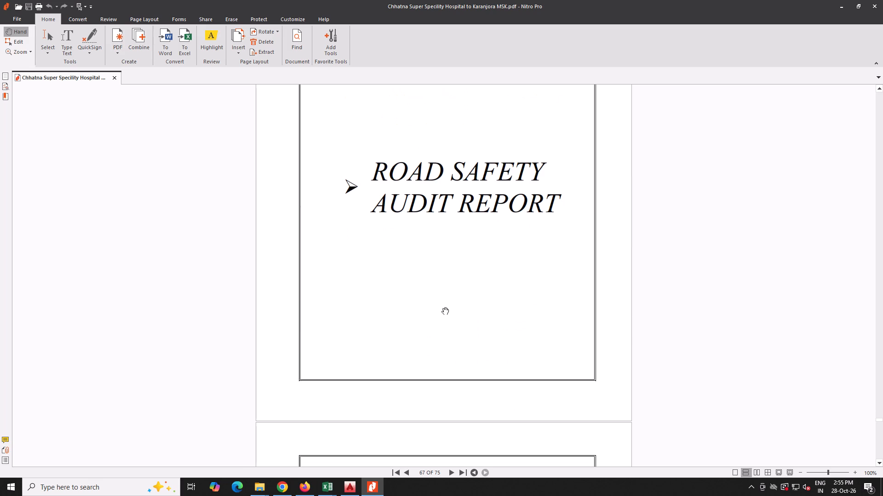
pyautogui.scroll(4, 442, 307)
pyautogui.click(258, 42)
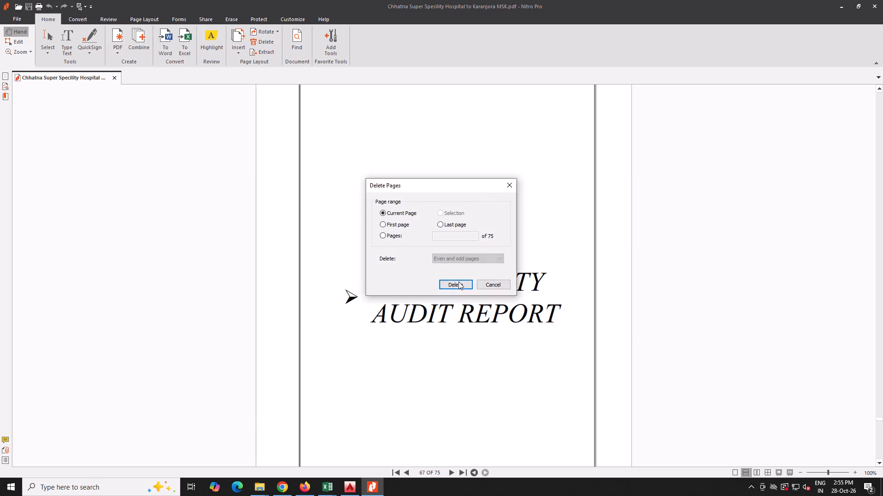
pyautogui.click(457, 282)
# Insert all pages of the Chhatna Super Specility Hospital estimate PDF from the 6 Chatna hospital folder before the Rate Analysis divider page.
pyautogui.scroll(11, 456, 282)
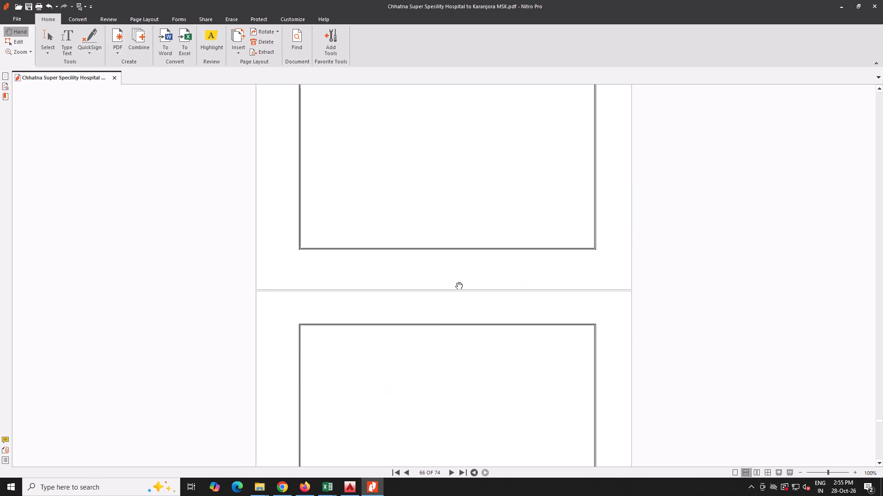
pyautogui.scroll(6, 456, 282)
pyautogui.scroll(-4, 456, 282)
pyautogui.scroll(1, 455, 280)
pyautogui.scroll(20, 454, 279)
pyautogui.scroll(13, 454, 279)
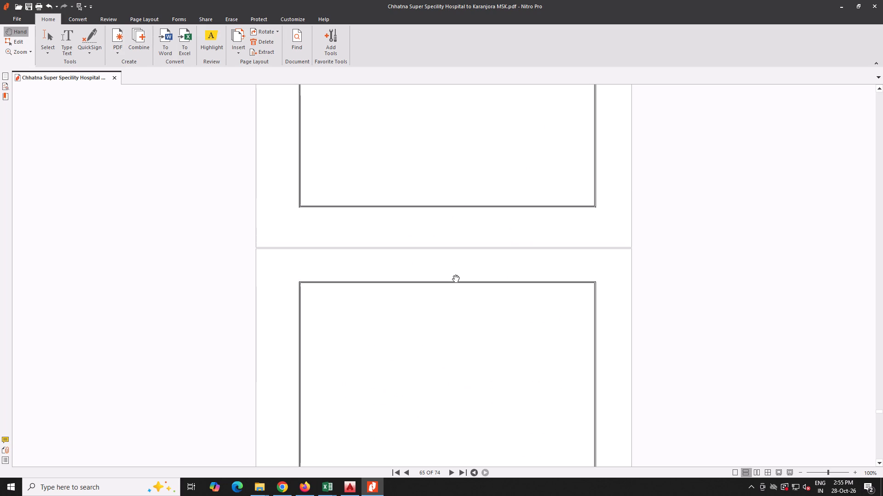
pyautogui.scroll(-6, 453, 275)
pyautogui.scroll(11, 453, 275)
pyautogui.scroll(-14, 451, 273)
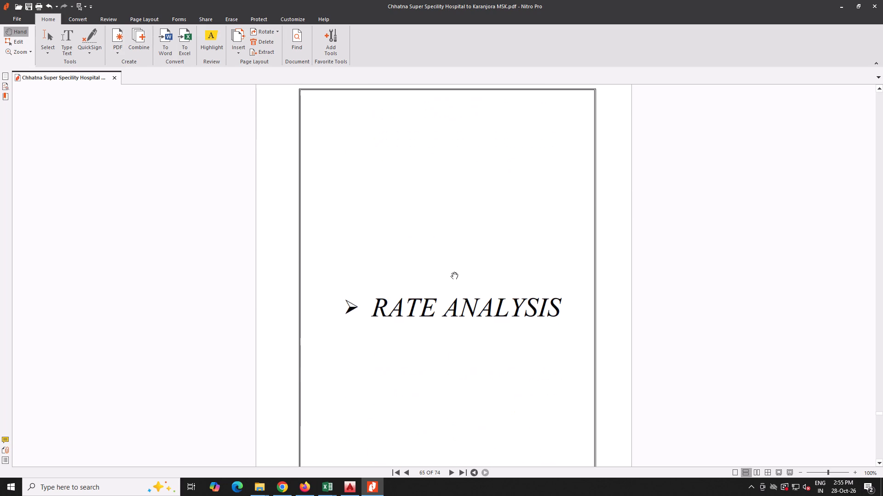
pyautogui.click(247, 46)
pyautogui.click(248, 59)
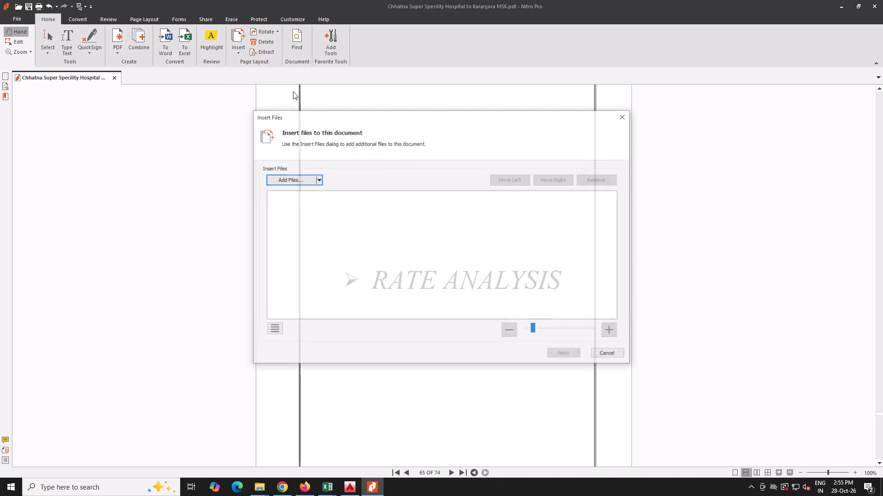
pyautogui.click(294, 178)
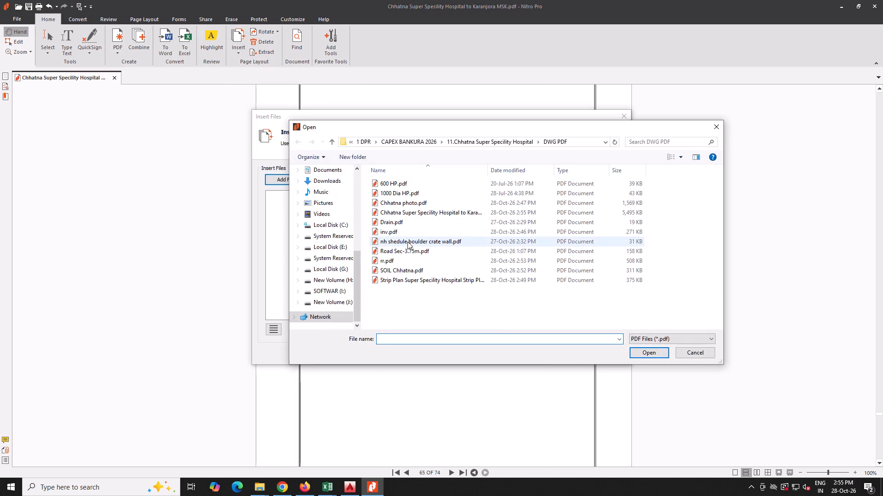
pyautogui.click(394, 139)
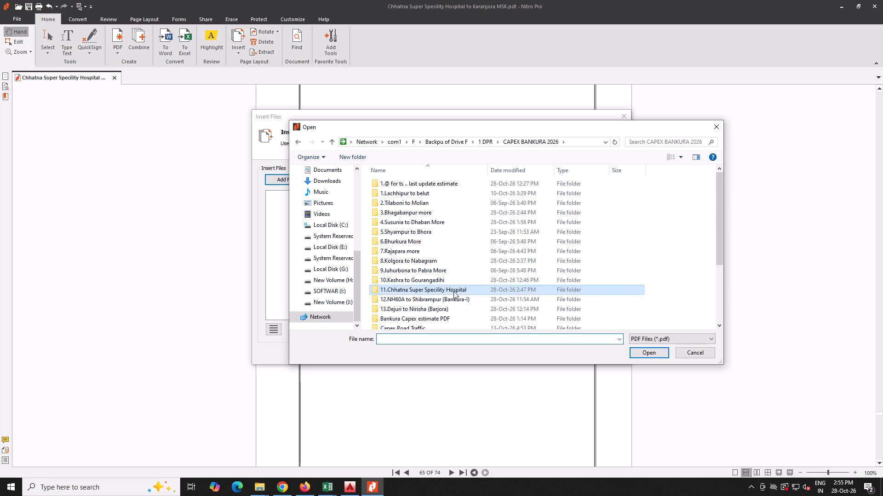
pyautogui.doubleClick(443, 316)
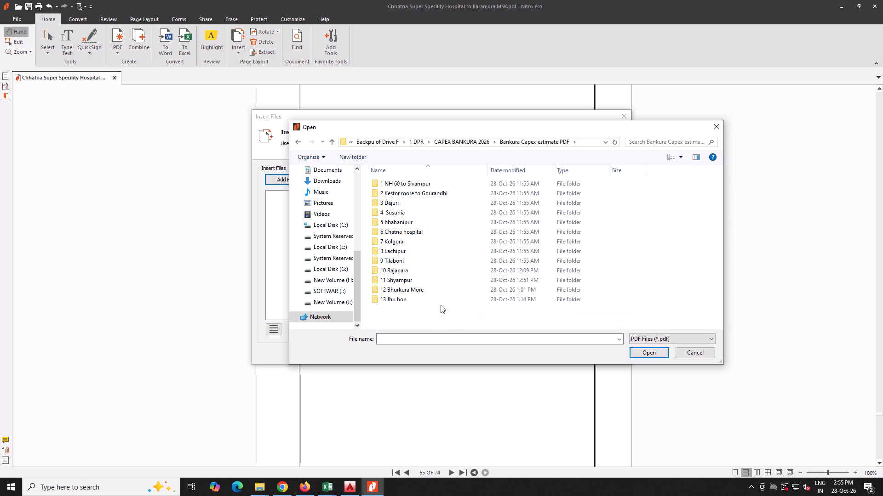
pyautogui.doubleClick(403, 234)
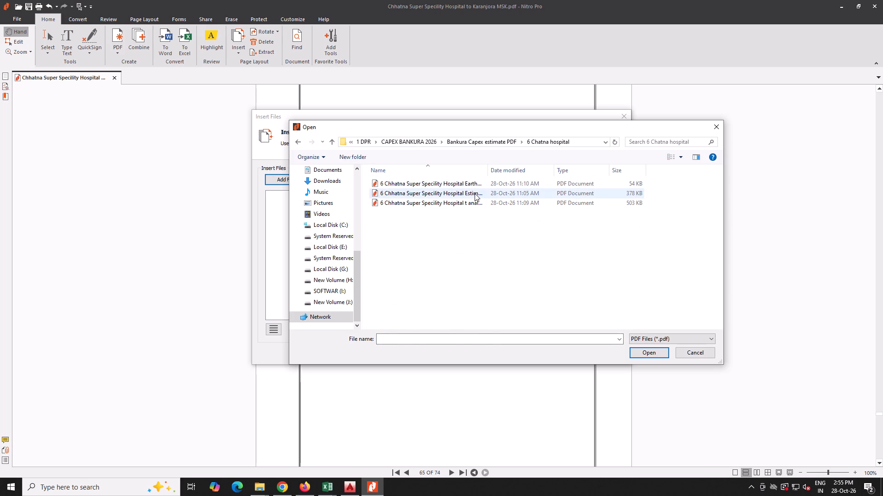
pyautogui.doubleClick(475, 193)
pyautogui.click(576, 355)
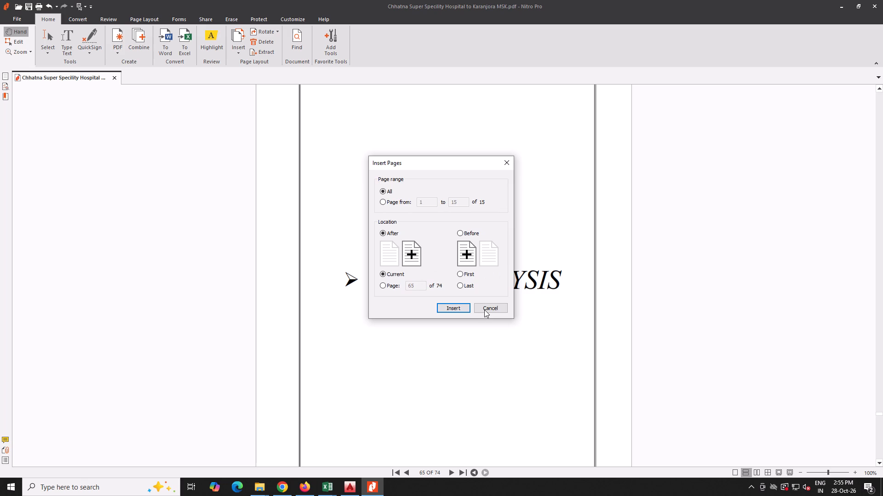
pyautogui.click(477, 229)
pyautogui.click(470, 234)
pyautogui.click(456, 308)
# Insert all pages of the Chhatna Super Specility Hospital rate analysis PDF before the Earth Work Calculation divider page.
pyautogui.scroll(-20, 458, 297)
pyautogui.scroll(-14, 458, 297)
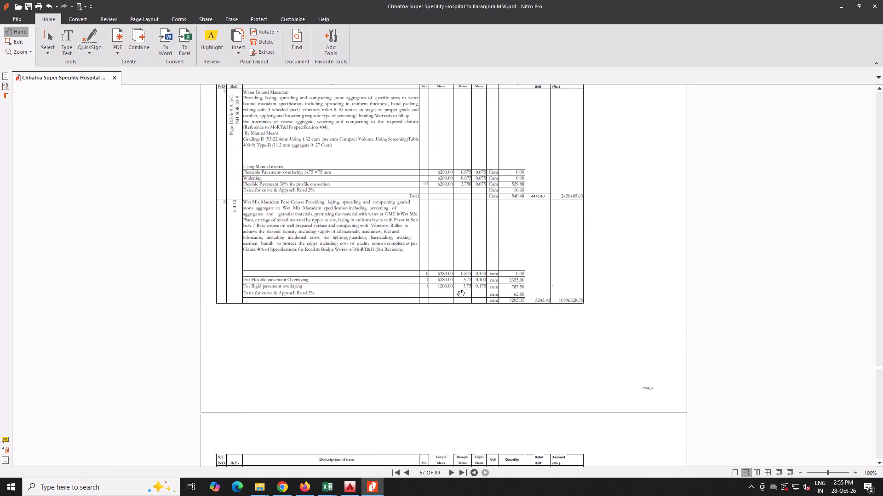
pyautogui.scroll(-20, 458, 290)
pyautogui.scroll(-20, 458, 290)
pyautogui.scroll(-2, 458, 290)
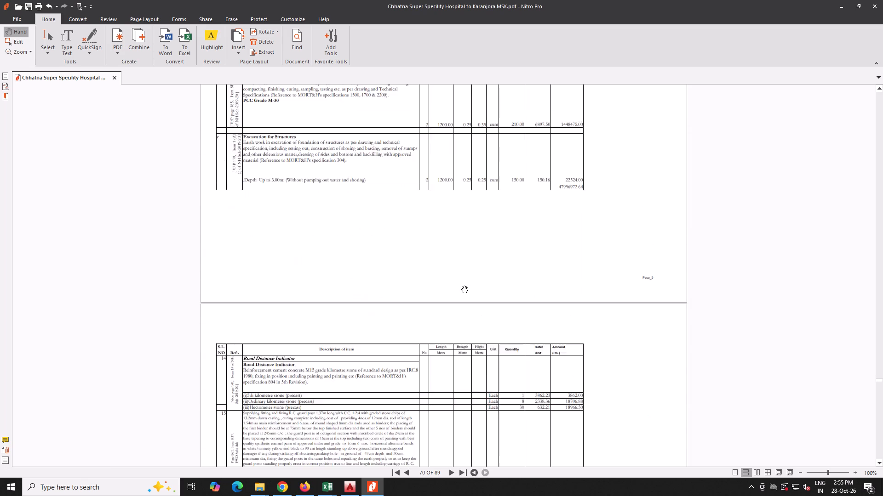
pyautogui.scroll(-20, 461, 286)
pyautogui.scroll(-20, 461, 286)
pyautogui.scroll(-2, 461, 286)
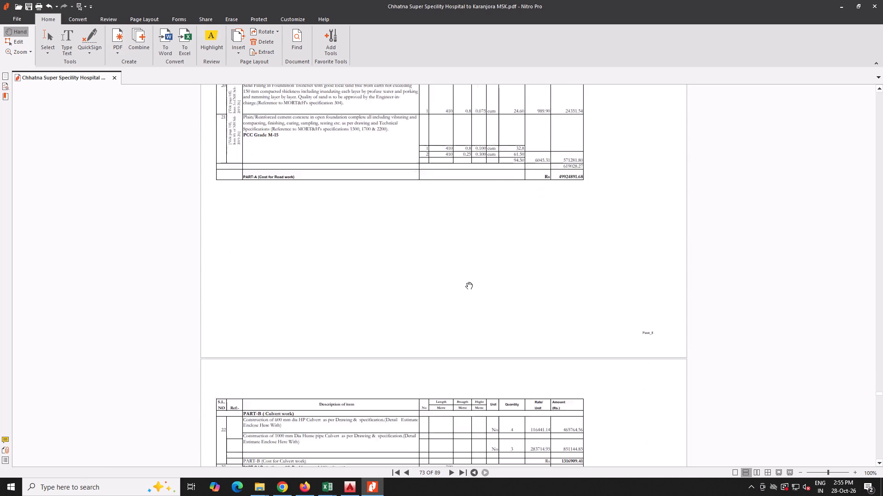
pyautogui.scroll(-20, 466, 282)
pyautogui.scroll(-20, 466, 282)
pyautogui.scroll(-2, 466, 282)
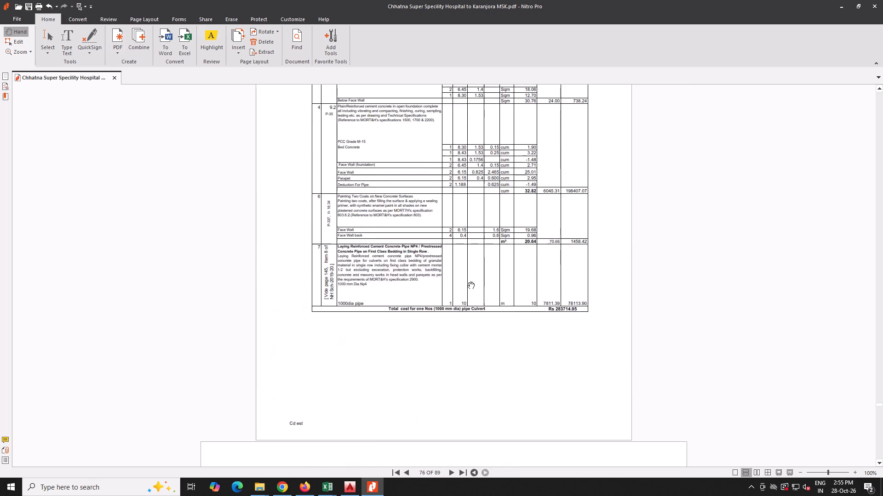
pyautogui.scroll(-20, 468, 282)
pyautogui.scroll(-20, 468, 282)
pyautogui.scroll(-2, 468, 282)
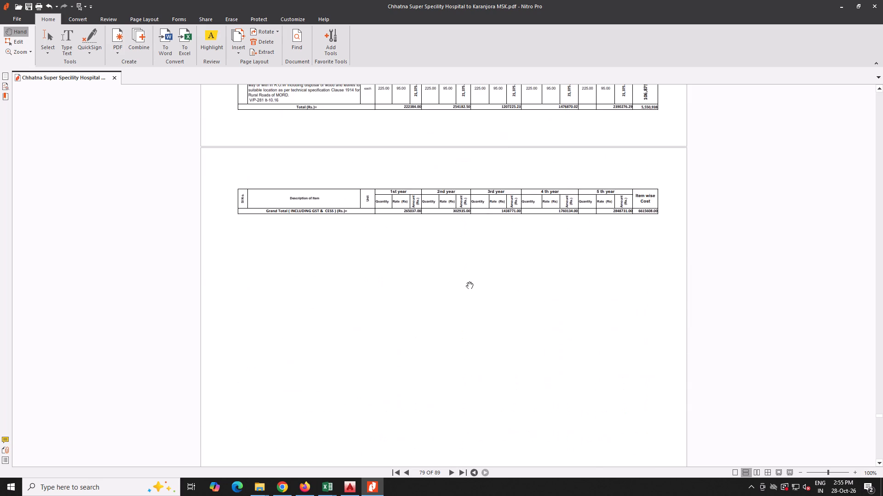
pyautogui.scroll(-20, 466, 282)
pyautogui.scroll(-11, 466, 282)
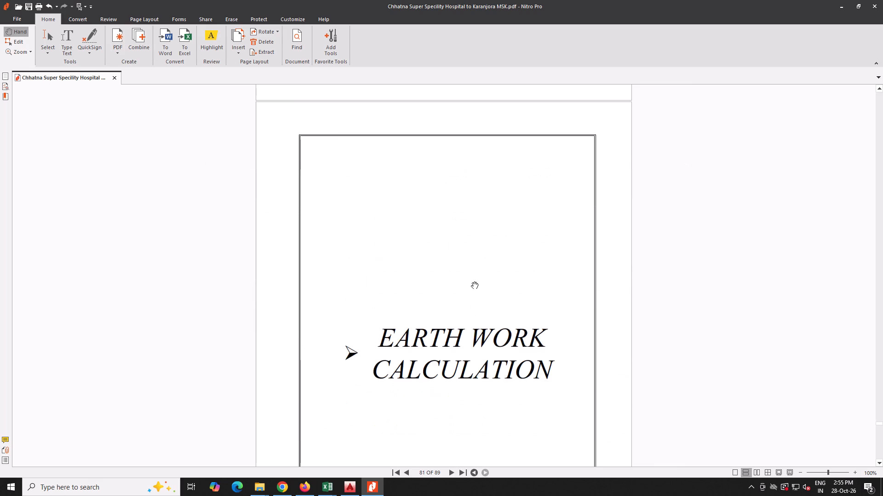
pyautogui.scroll(-2, 471, 282)
pyautogui.click(244, 54)
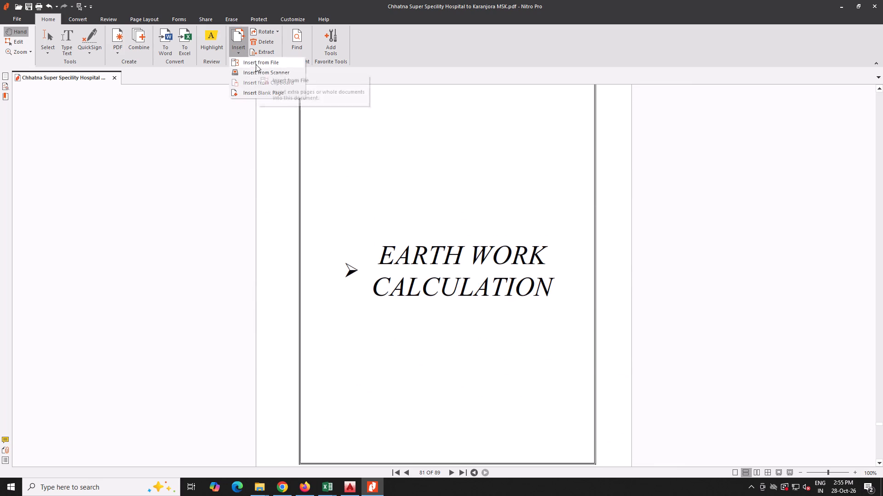
pyautogui.click(256, 64)
pyautogui.click(294, 185)
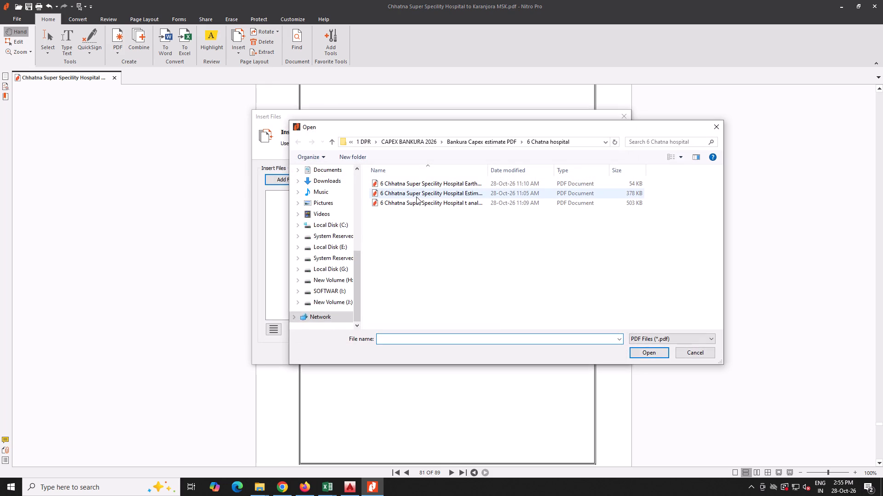
pyautogui.click(454, 187)
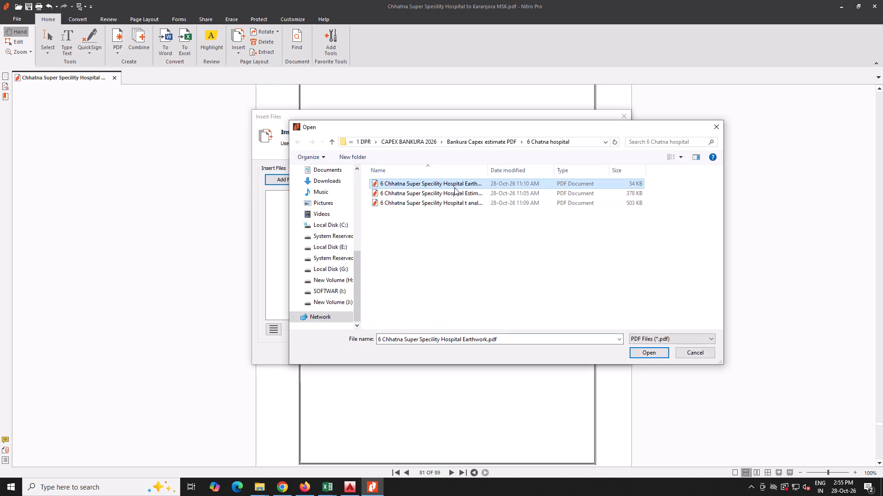
pyautogui.doubleClick(452, 205)
pyautogui.click(570, 353)
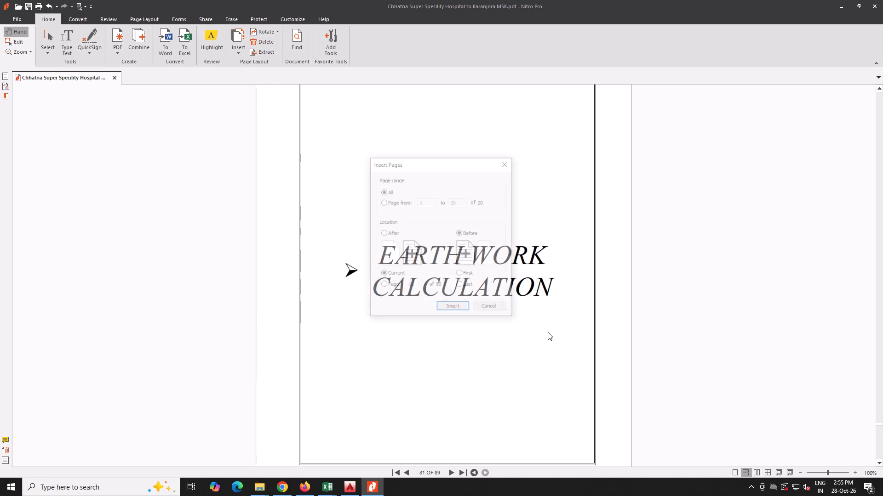
pyautogui.click(460, 310)
# Insert 6 Chhatna Super Specility Hospital Earthwork.pdf before the Drawings & Alignment divider page.
pyautogui.scroll(-5, 468, 292)
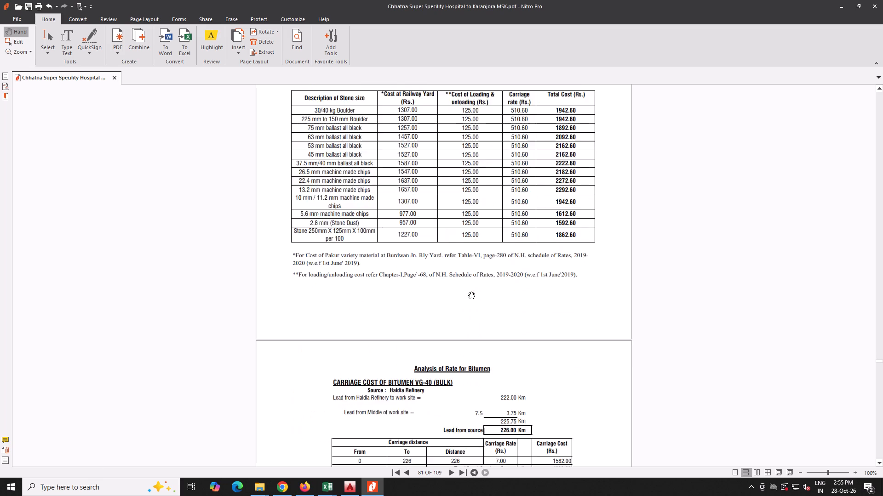
pyautogui.scroll(-20, 468, 292)
pyautogui.scroll(-20, 468, 292)
pyautogui.scroll(-3, 468, 292)
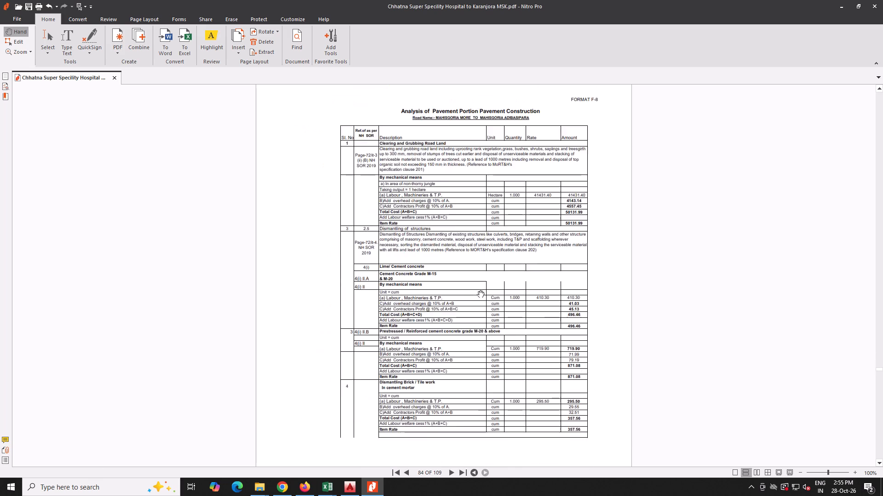
pyautogui.scroll(-20, 477, 290)
pyautogui.scroll(-20, 477, 290)
pyautogui.scroll(-2, 477, 290)
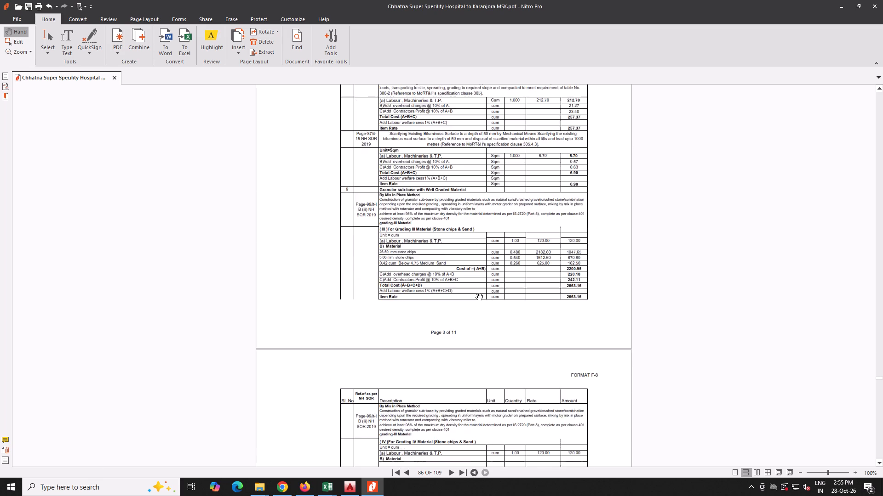
pyautogui.scroll(-20, 476, 293)
pyautogui.scroll(-20, 476, 293)
pyautogui.scroll(-2, 476, 293)
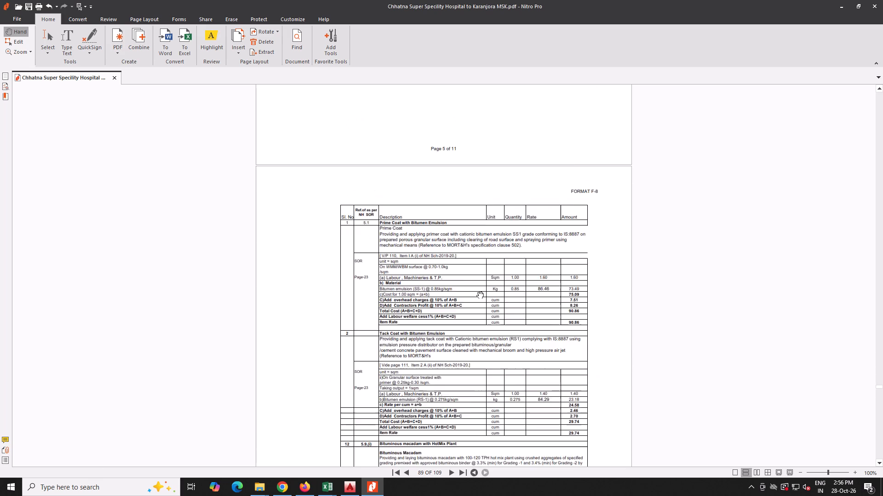
pyautogui.scroll(-20, 477, 291)
pyautogui.scroll(-20, 477, 291)
pyautogui.scroll(-2, 477, 291)
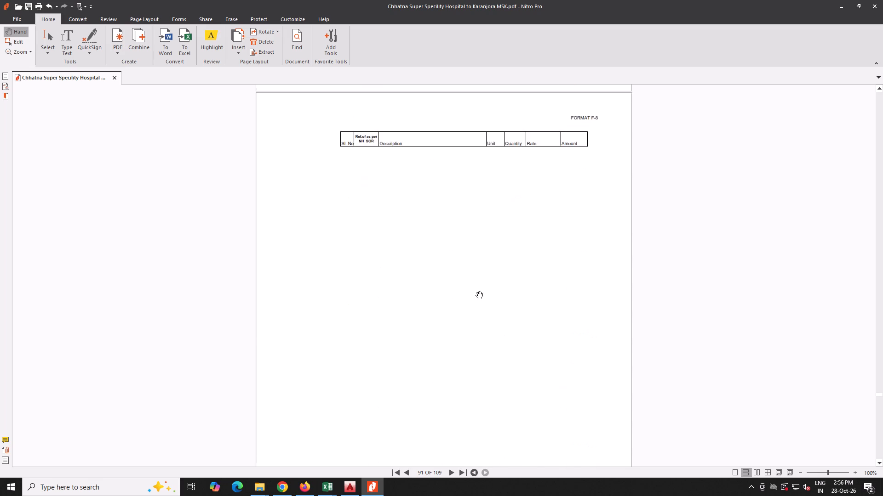
pyautogui.scroll(-20, 476, 291)
pyautogui.scroll(-18, 476, 291)
pyautogui.scroll(1, 477, 291)
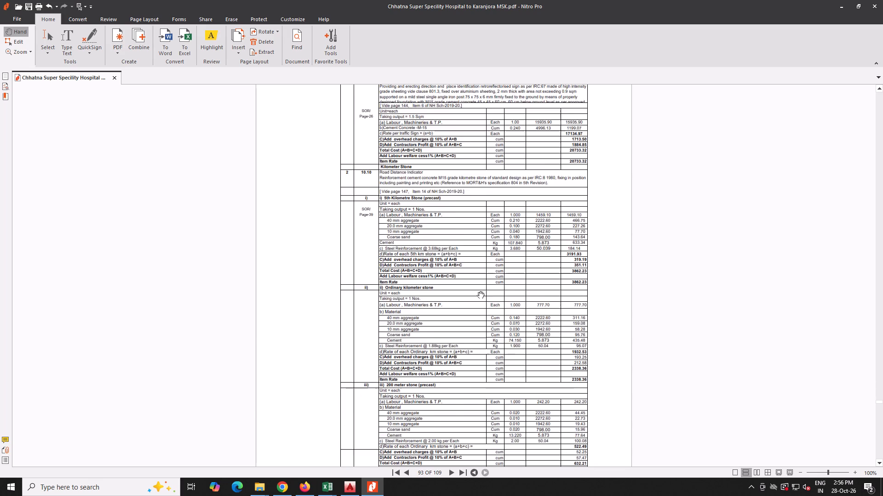
pyautogui.scroll(-20, 477, 291)
pyautogui.scroll(-20, 477, 291)
pyautogui.scroll(-2, 477, 291)
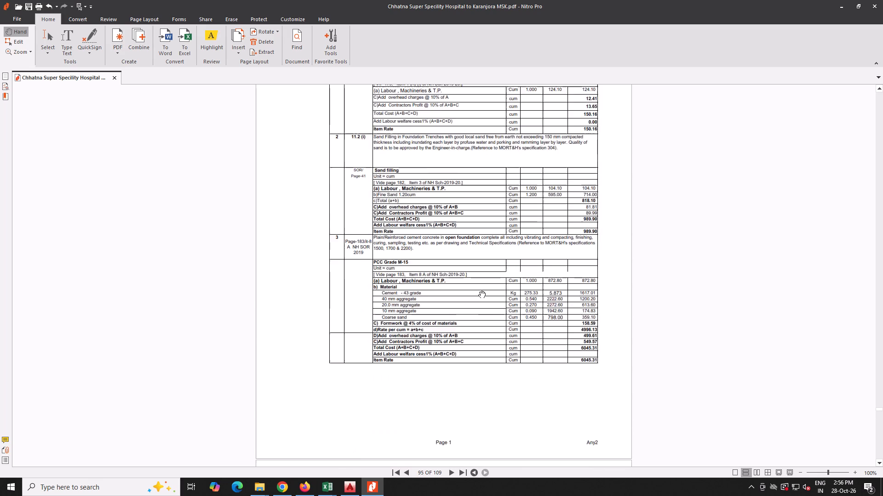
pyautogui.scroll(-20, 479, 291)
pyautogui.scroll(-17, 479, 291)
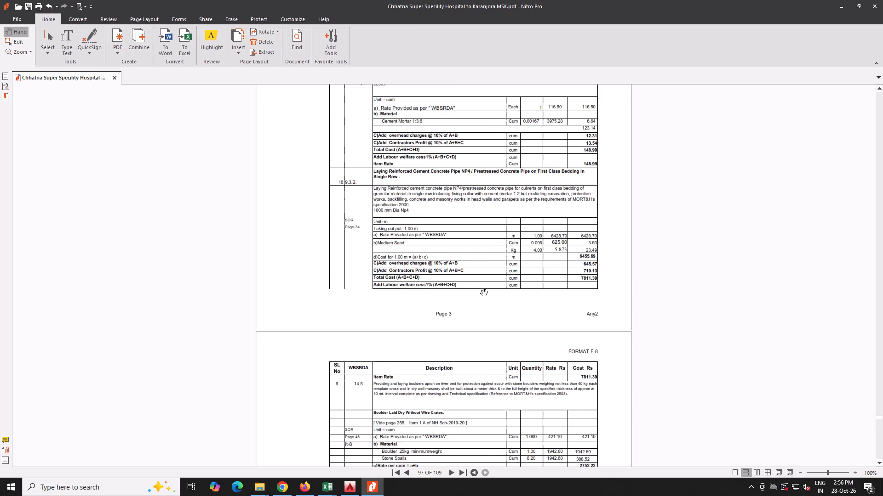
pyautogui.scroll(-20, 481, 289)
pyautogui.scroll(-15, 481, 289)
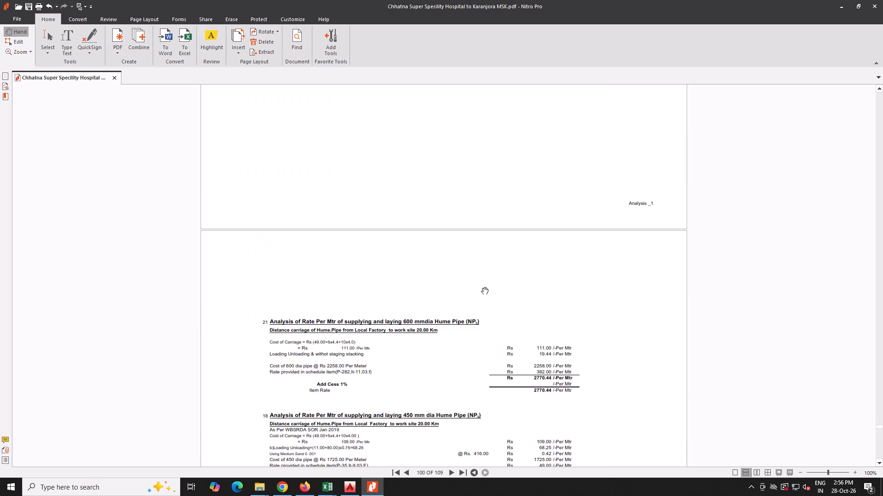
pyautogui.scroll(-17, 482, 287)
pyautogui.scroll(-20, 481, 293)
pyautogui.click(235, 49)
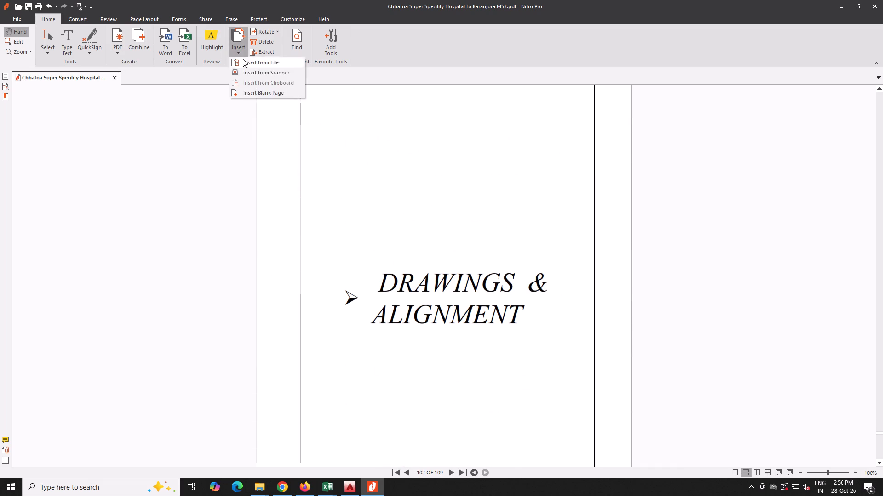
pyautogui.click(247, 63)
pyautogui.click(298, 182)
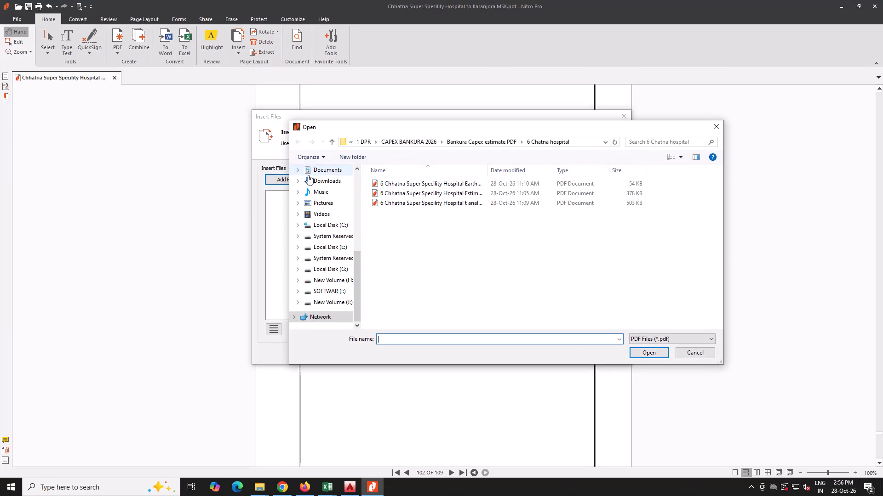
pyautogui.doubleClick(420, 186)
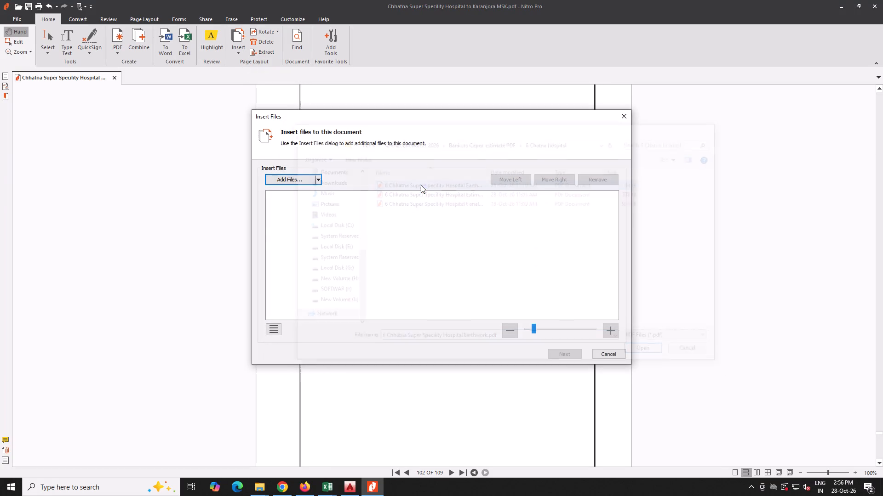
pyautogui.click(566, 355)
pyautogui.click(453, 309)
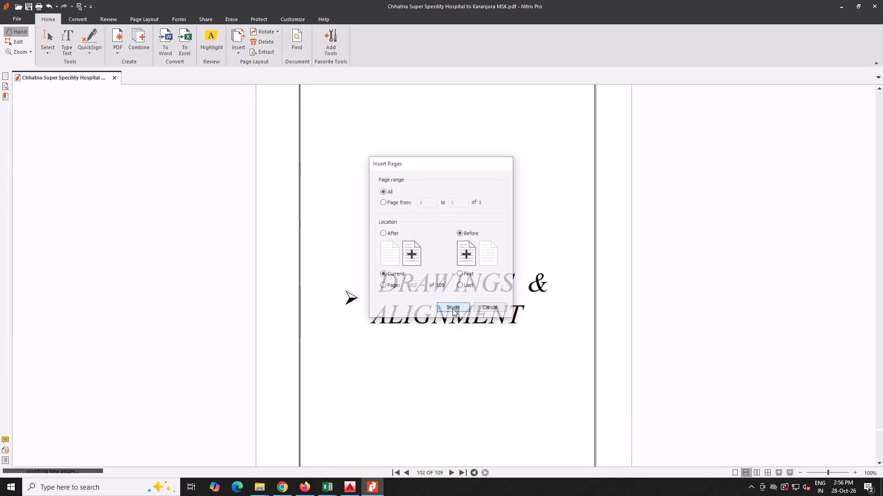
# Save the combined hospital report PDF and close Nitro Pro.
pyautogui.click(28, 2)
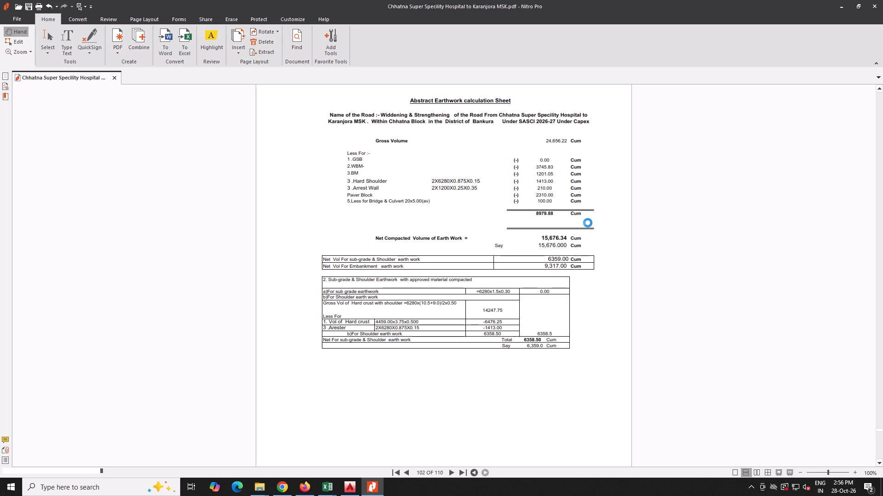
pyautogui.click(876, 2)
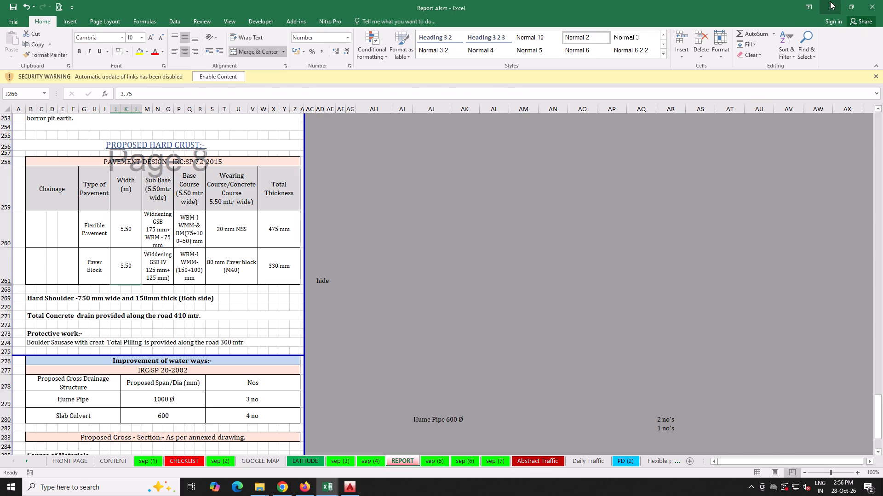
# Upload the Chhatna Super Specility Hospital to Karanjora MSK PDF from the DWG PDF folder to Google Drive's BANKURA CAPEX (1) folder and refresh the page.
pyautogui.click(830, 1)
pyautogui.click(613, 129)
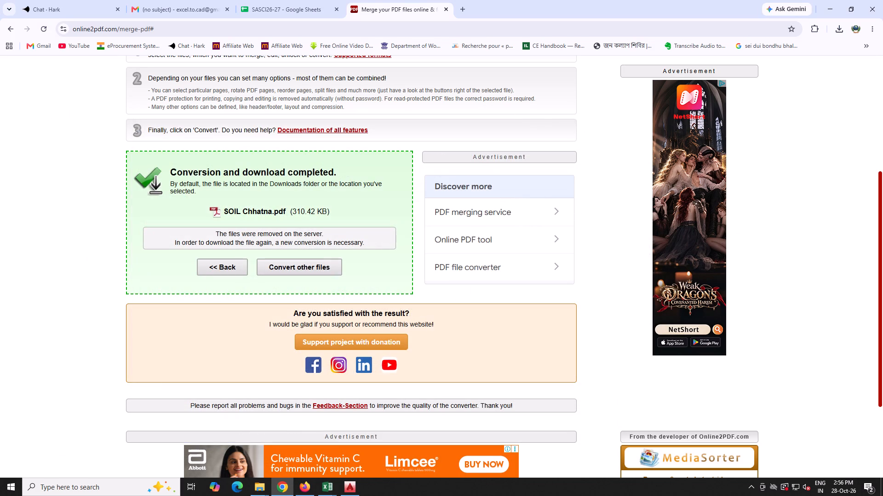
pyautogui.click(834, 6)
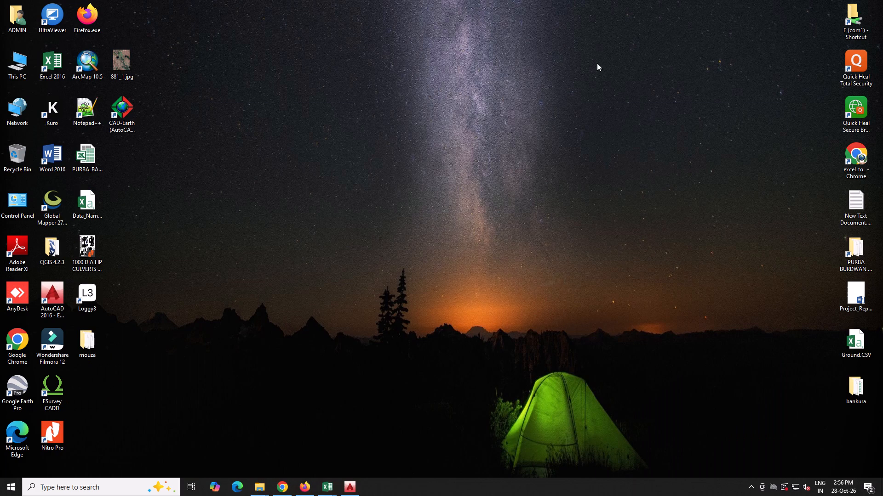
pyautogui.click(260, 485)
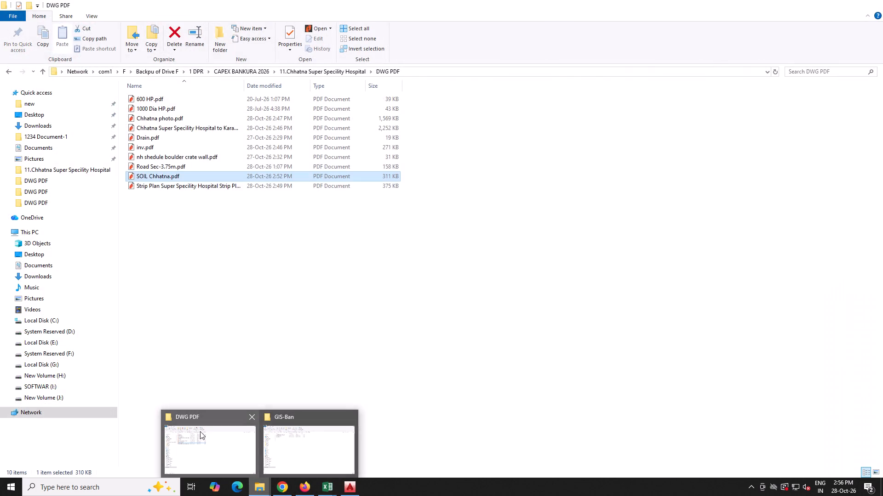
pyautogui.click(286, 443)
pyautogui.click(259, 491)
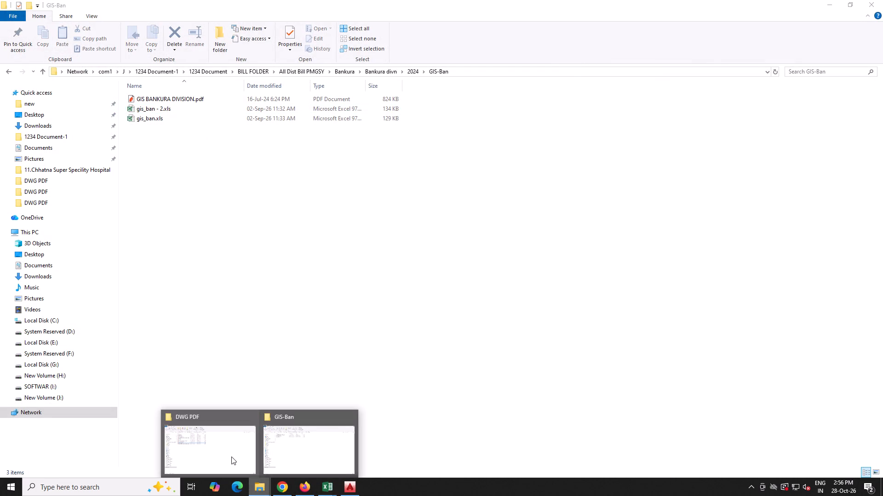
pyautogui.click(229, 456)
pyautogui.click(193, 127)
pyautogui.moveTo(212, 127); pyautogui.dragTo(378, 417)
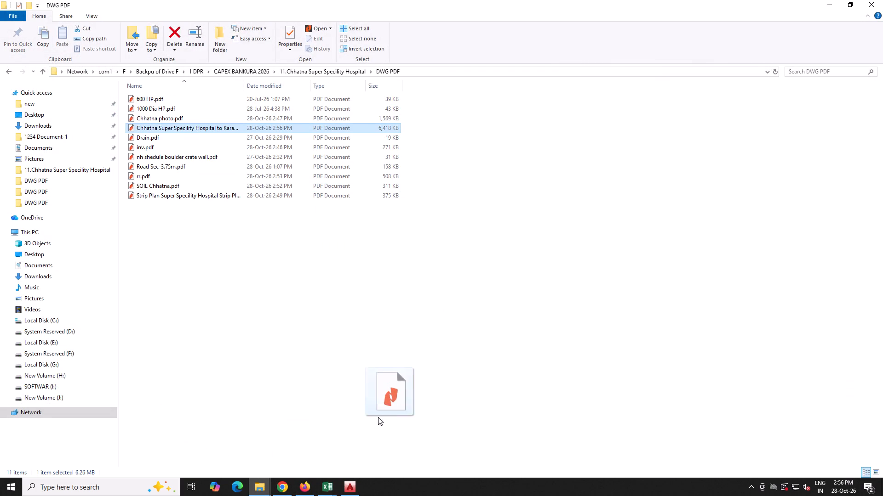
pyautogui.moveTo(378, 417); pyautogui.dragTo(368, 368)
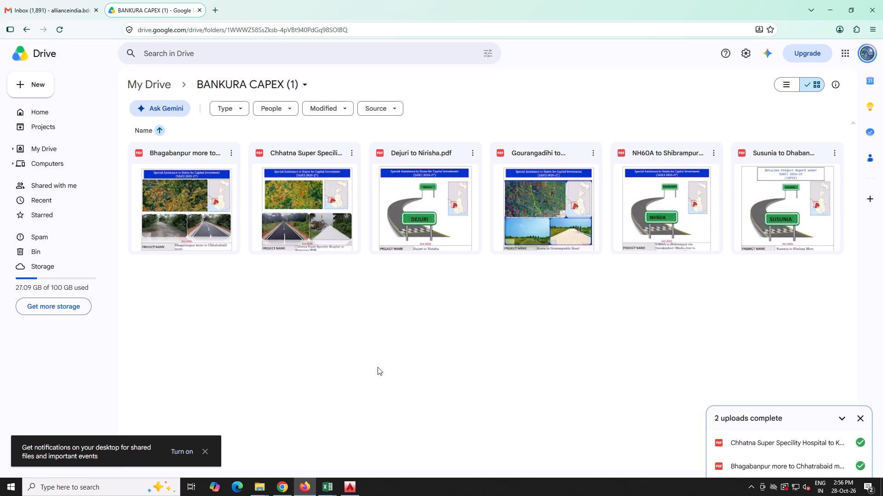
pyautogui.click(543, 308)
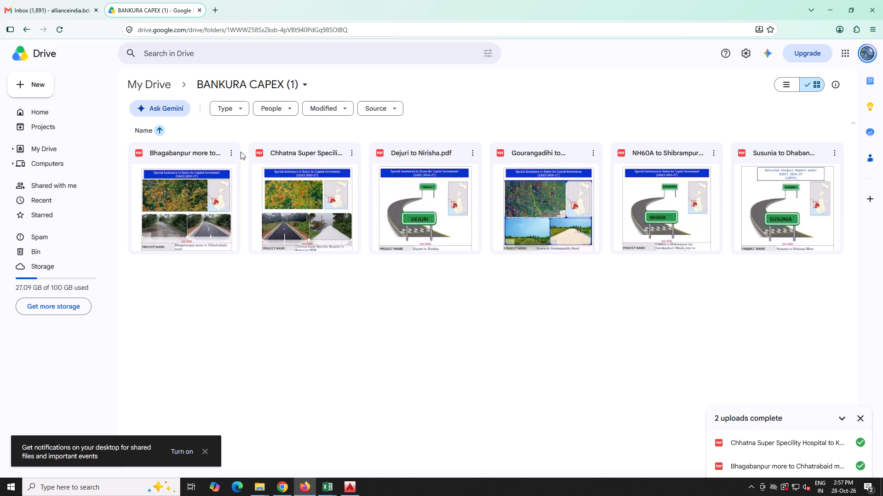
pyautogui.click(60, 35)
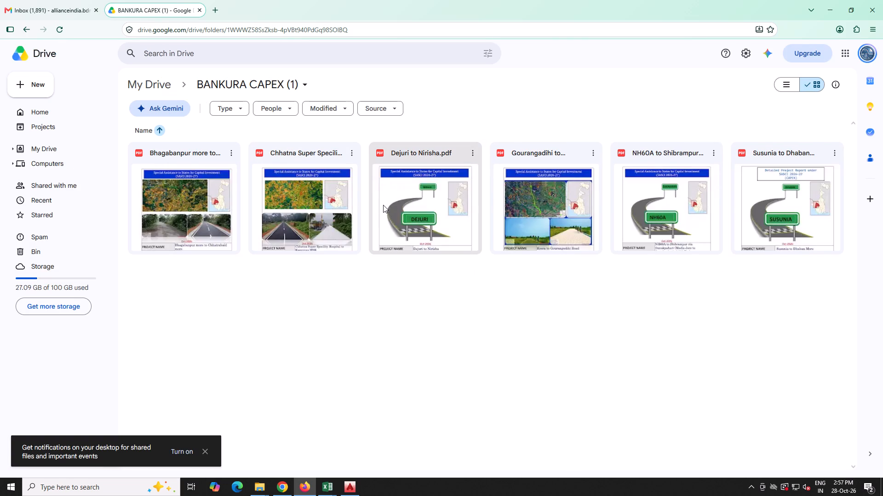
# Share the uploaded Chhatna Super Specility Hospital PDF with general access set to Anyone with the link.
pyautogui.click(350, 153)
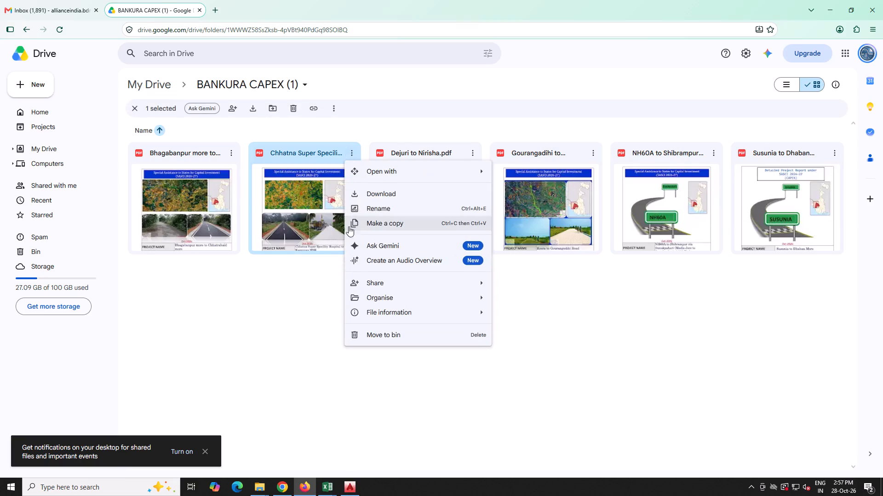
pyautogui.click(504, 288)
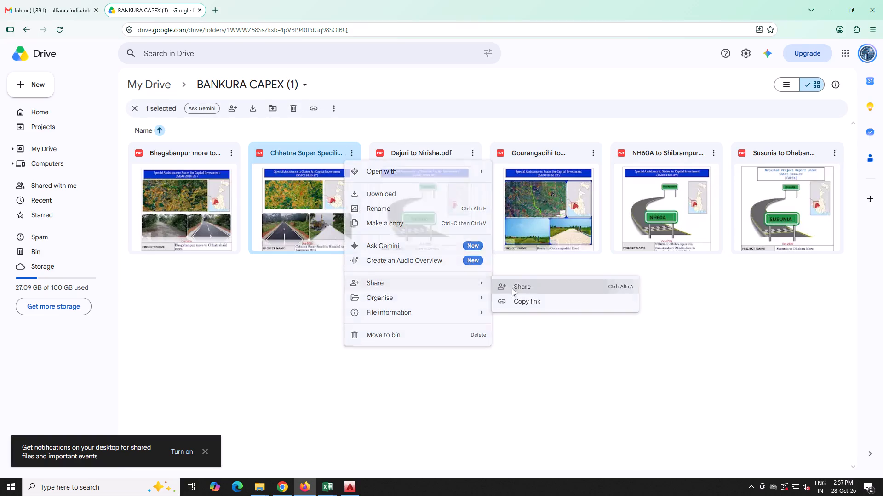
pyautogui.click(384, 302)
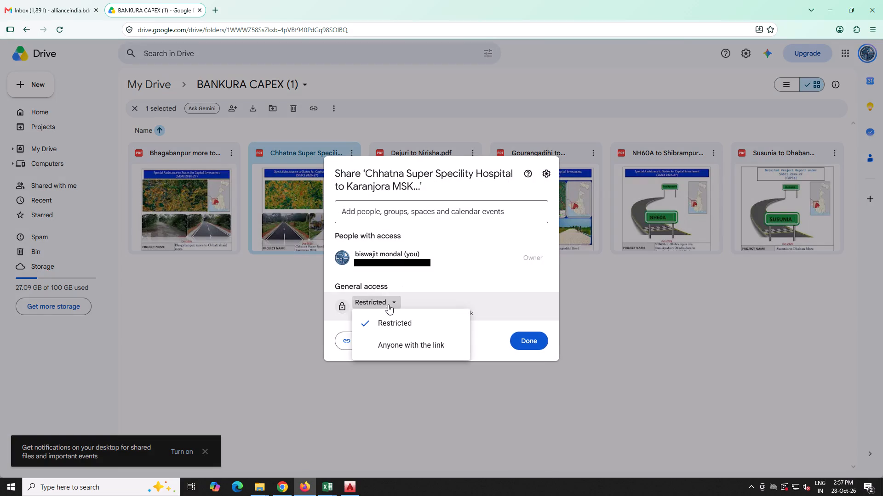
pyautogui.click(400, 347)
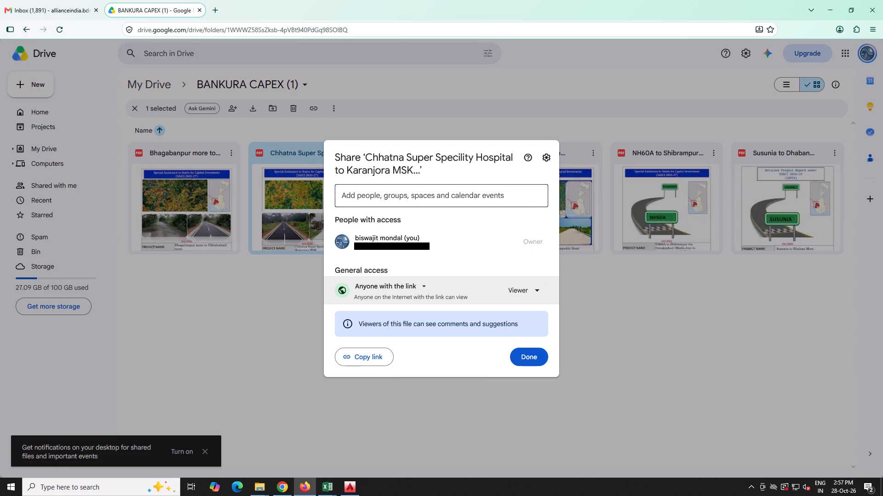
# Give anyone with the link Editor access to the Chhatna Super Specility Hospital PDF, copy its sharing link and finish sharing.
pyautogui.click(536, 297)
pyautogui.click(516, 366)
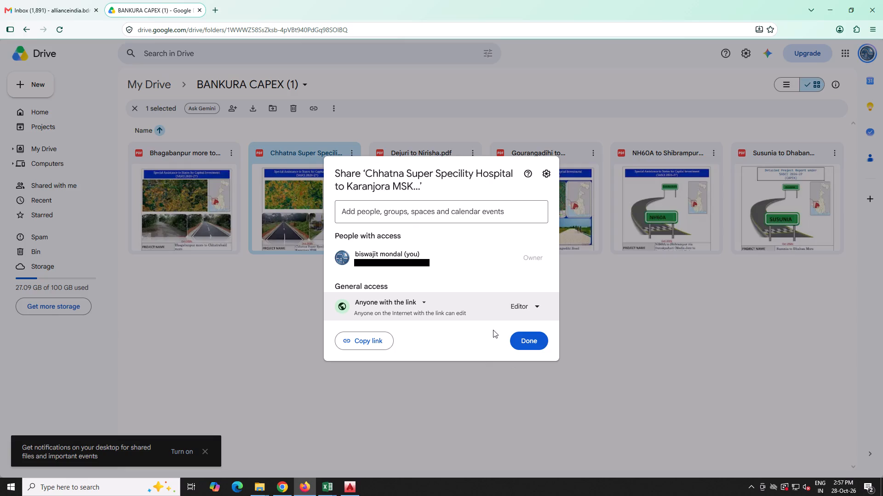
pyautogui.click(367, 344)
pyautogui.click(533, 344)
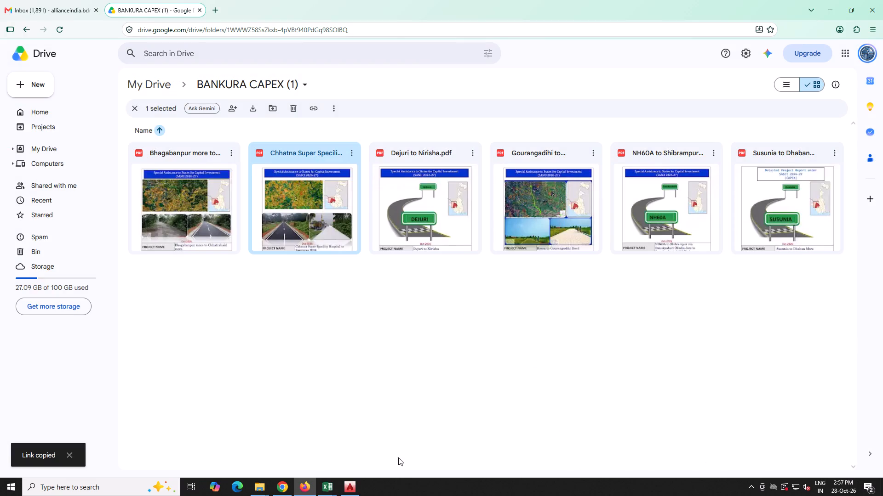
# Minimize the browser to return to the DWG PDF folder in File Explorer.
pyautogui.scroll(-4, 364, 388)
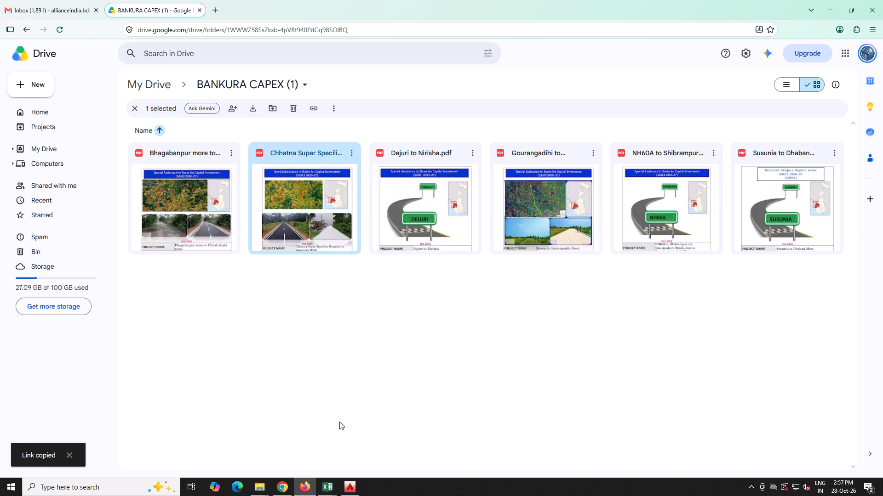
pyautogui.click(300, 485)
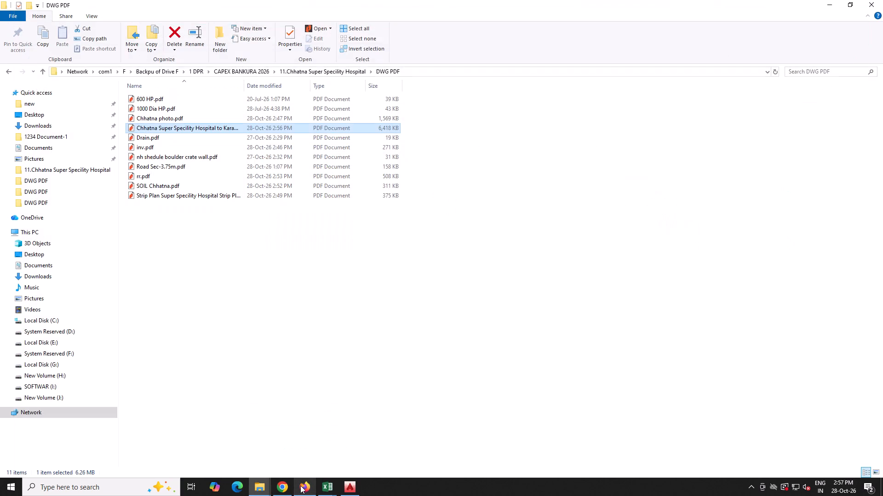
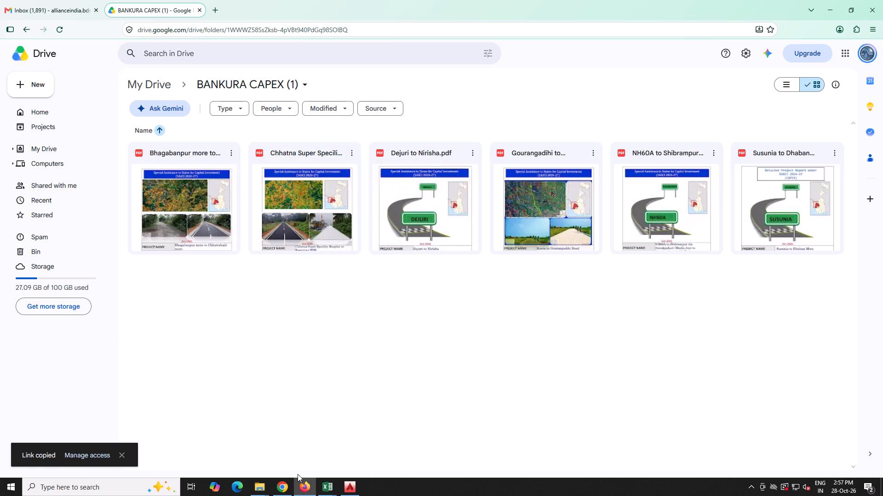
# Switch to the SASCI26-27 sheet in Google Chrome and open the Drive link cell of the Chhatna block roads row for editing.
pyautogui.click(287, 485)
pyautogui.click(271, 0)
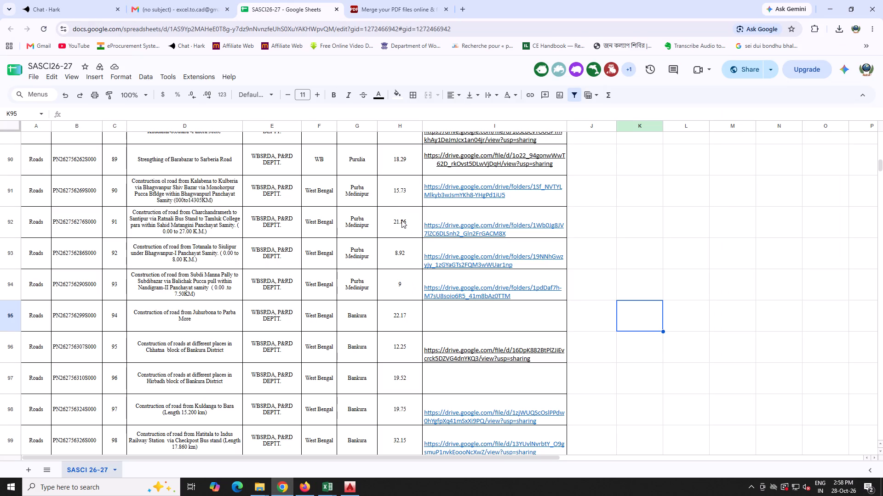
pyautogui.doubleClick(531, 344)
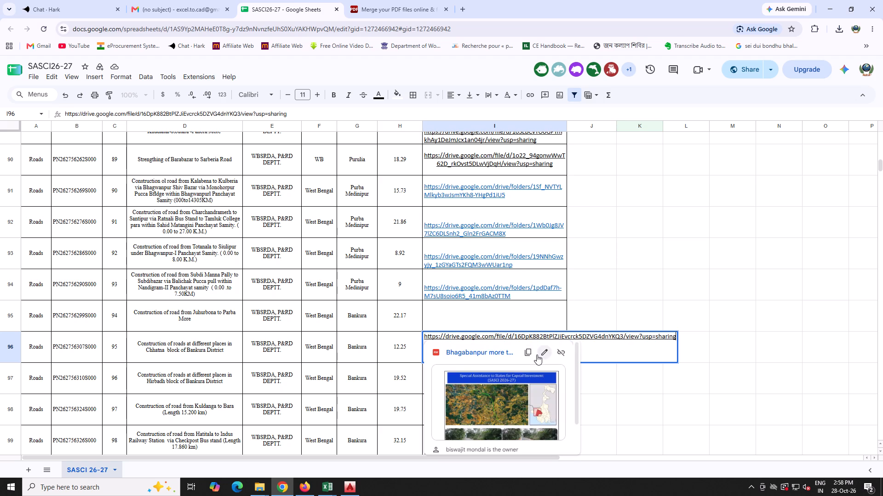
pyautogui.click(674, 372)
pyautogui.doubleClick(548, 357)
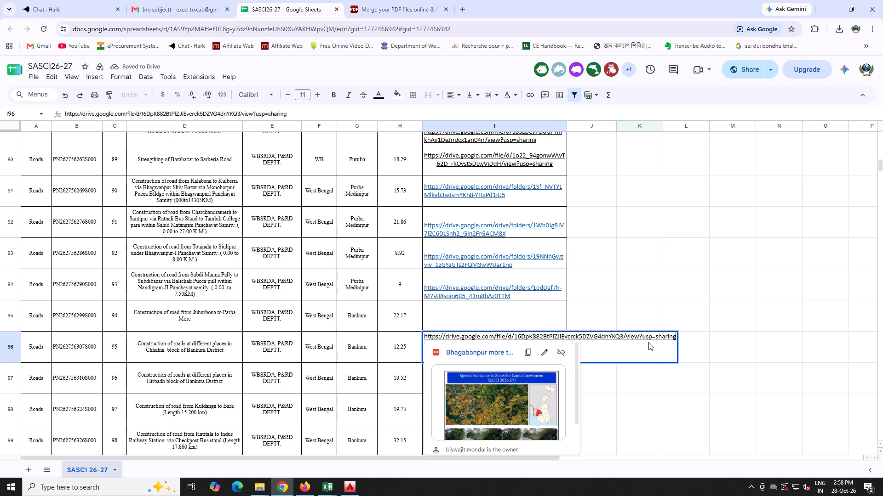
# Add the Chhatna Super Specility Hospital PDF's Drive link on a new line below the existing link in cell I96 of the SASCI26-27 sheet.
pyautogui.hotkey('ctrl', 'alt', 'Return')
pyautogui.hotkey('alt', 'Return')
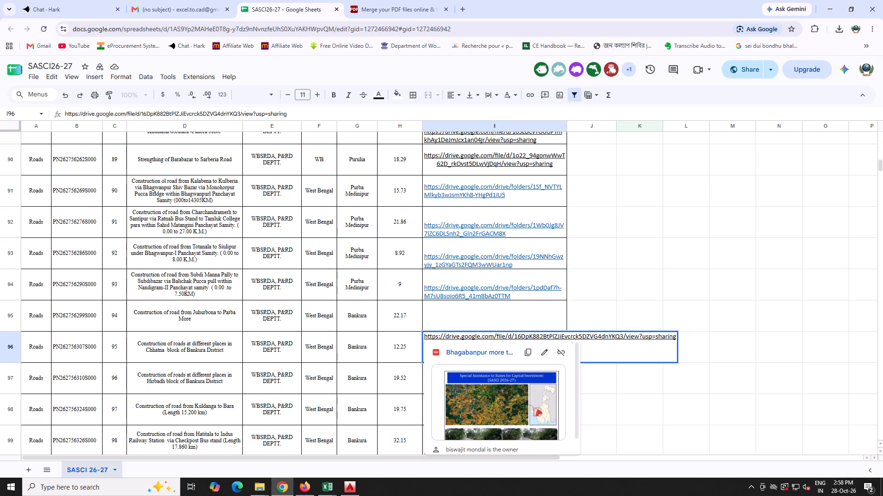
pyautogui.hotkey('ctrl', 'v')
pyautogui.click(745, 301)
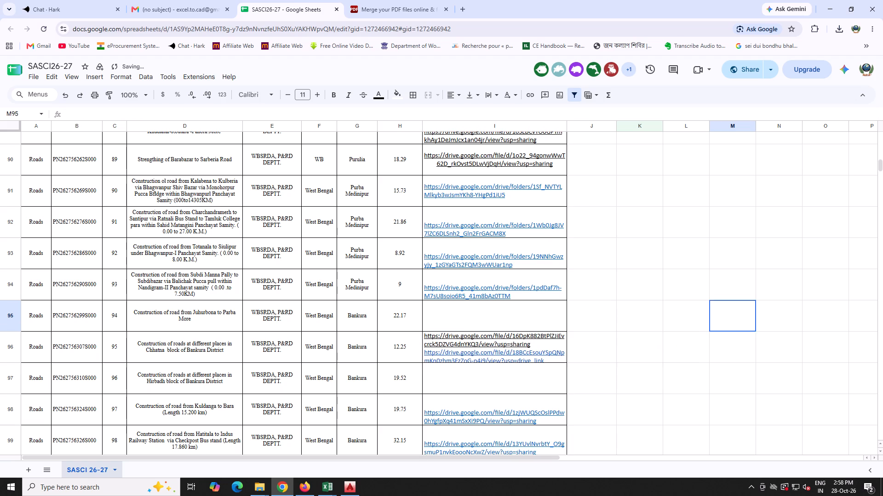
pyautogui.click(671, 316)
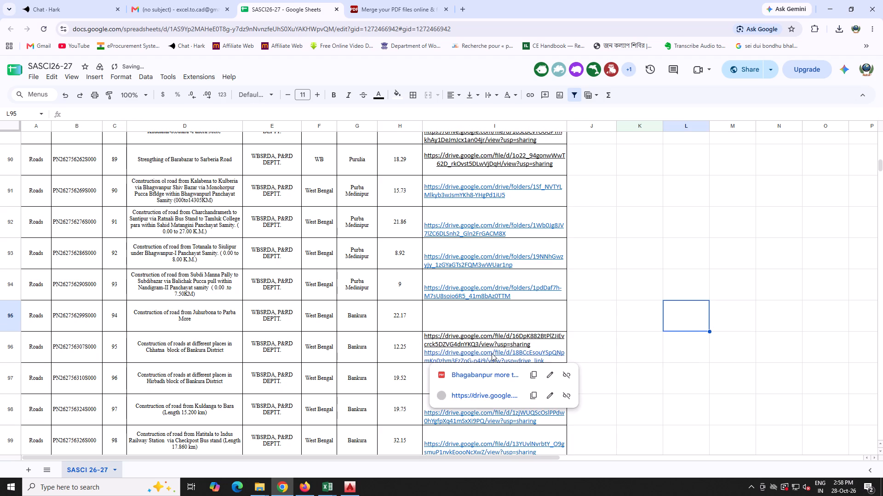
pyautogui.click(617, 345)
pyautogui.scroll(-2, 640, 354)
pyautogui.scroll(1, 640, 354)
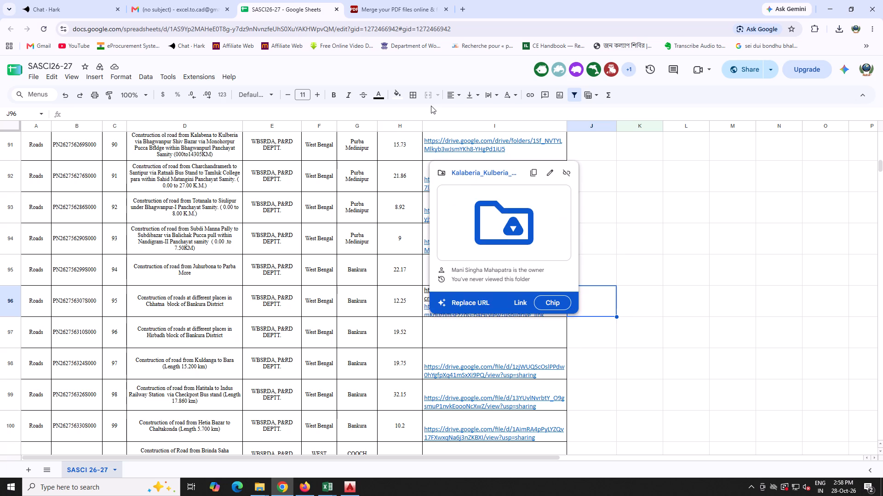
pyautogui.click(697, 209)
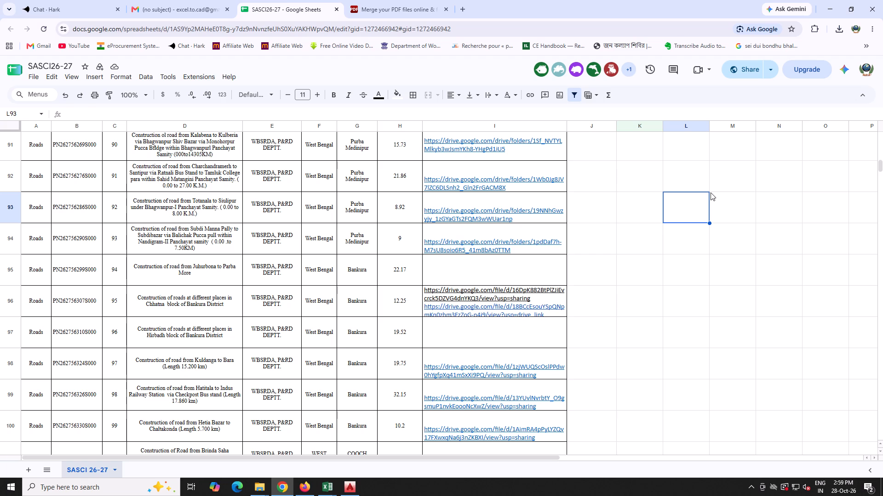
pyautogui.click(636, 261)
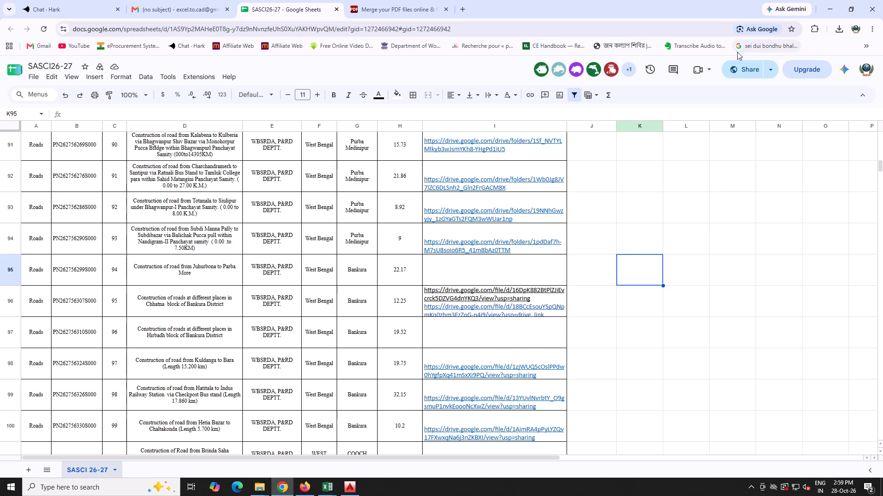
# Switch to the Online2PDF page and clear the completed conversion so that other files can be converted.
pyautogui.click(427, 6)
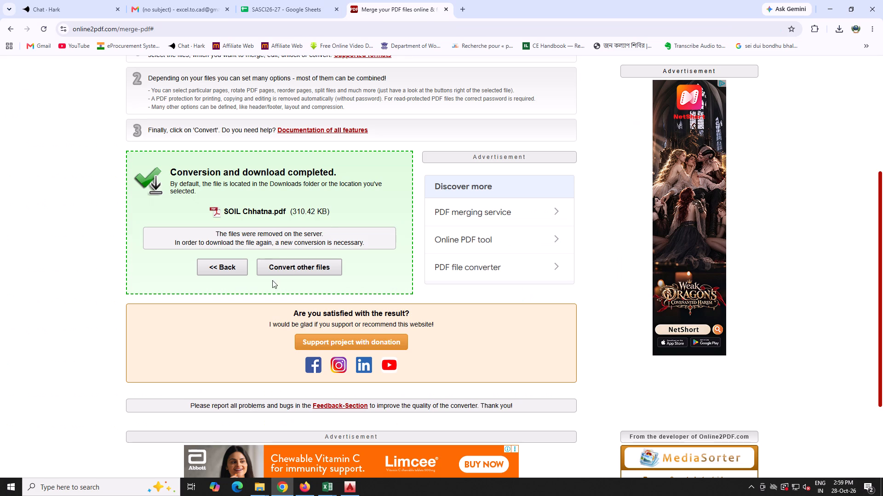
pyautogui.click(291, 267)
# Switch to File Explorer and open the 8.Kolgora to Nabagram folder inside CAPEX BANKURA 2026.
pyautogui.click(830, 9)
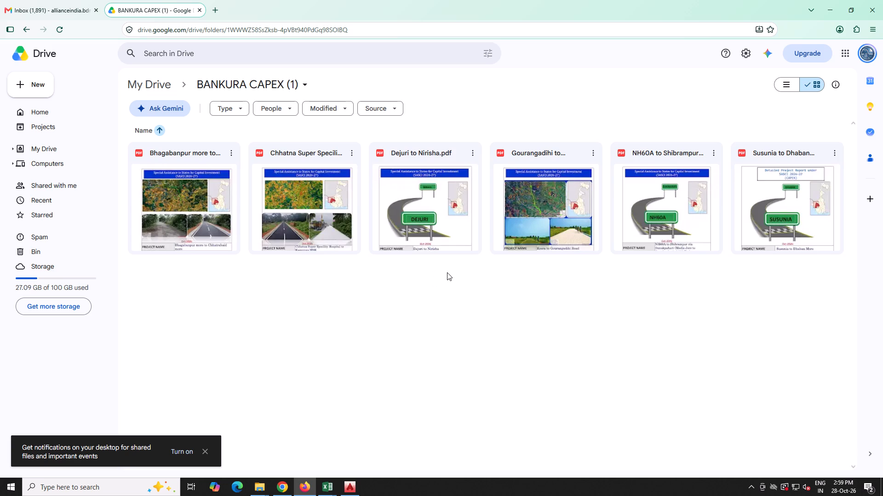
pyautogui.click(264, 495)
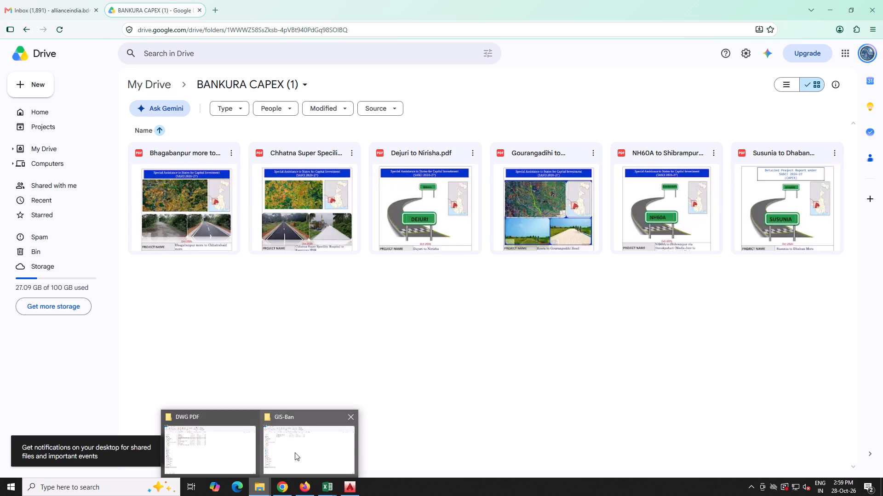
pyautogui.click(211, 437)
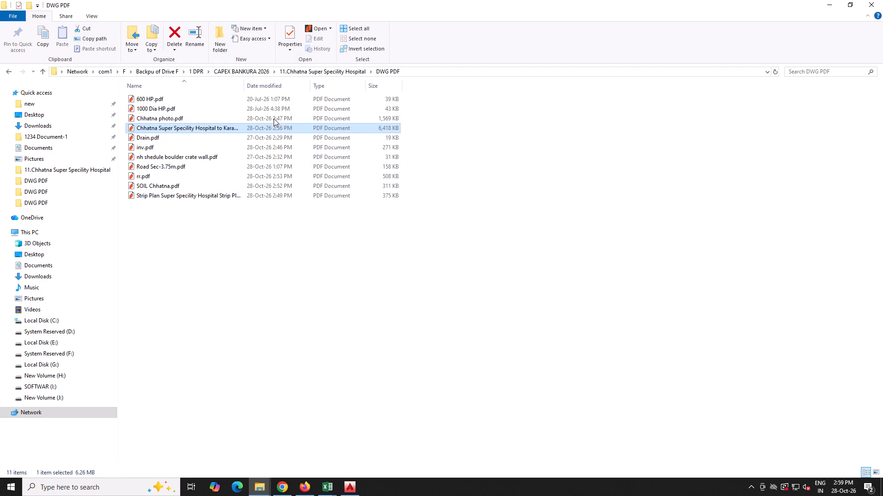
pyautogui.click(251, 73)
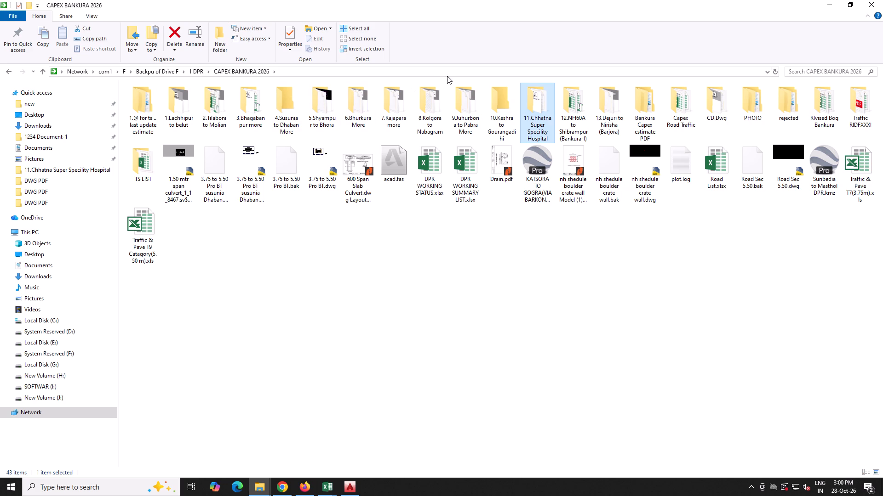
pyautogui.click(449, 113)
pyautogui.doubleClick(442, 116)
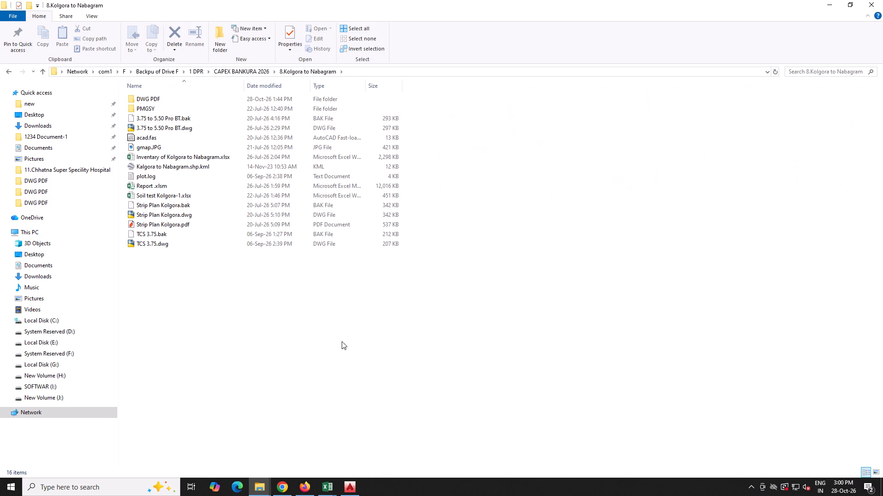
# Close the open Excel workbooks Chhatna photo.xlsm, the Chhatna Super Specility Hospital inventory and Report .xlsm, saving their changes.
pyautogui.click(321, 486)
pyautogui.click(397, 439)
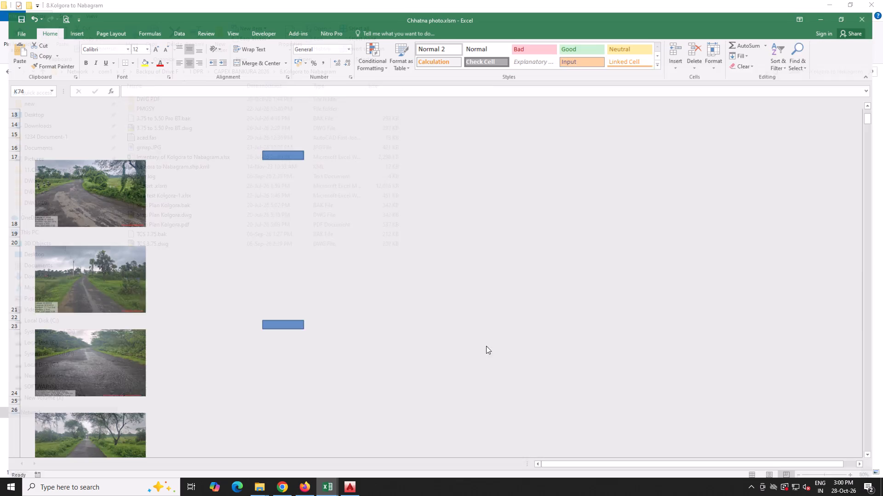
pyautogui.click(882, 0)
pyautogui.click(410, 260)
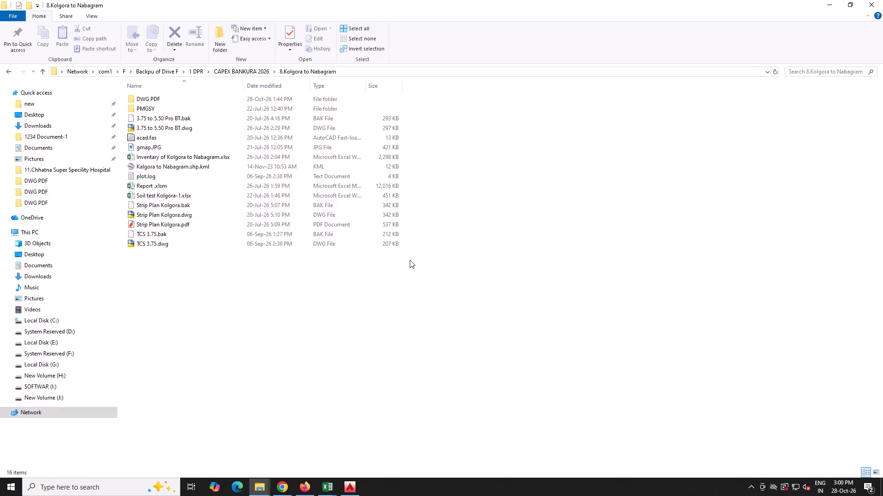
pyautogui.click(322, 495)
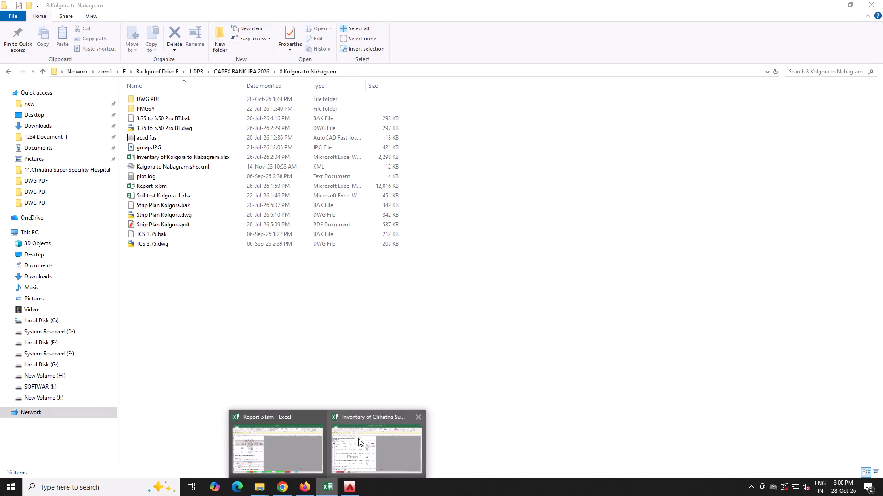
pyautogui.click(358, 438)
pyautogui.click(882, 0)
pyautogui.click(413, 265)
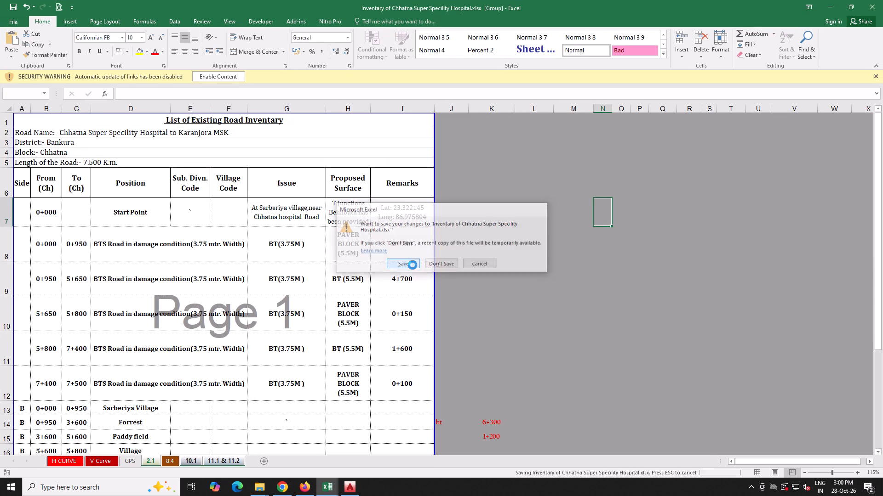
pyautogui.click(323, 488)
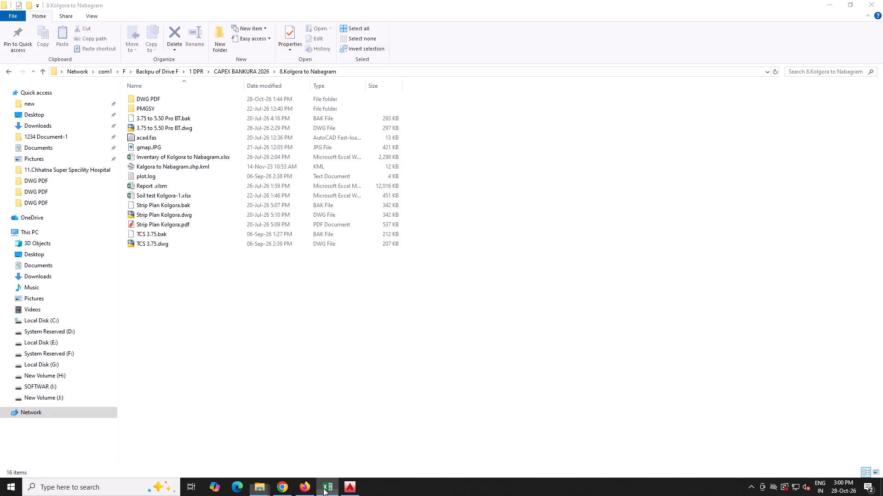
pyautogui.click(882, 0)
pyautogui.click(412, 261)
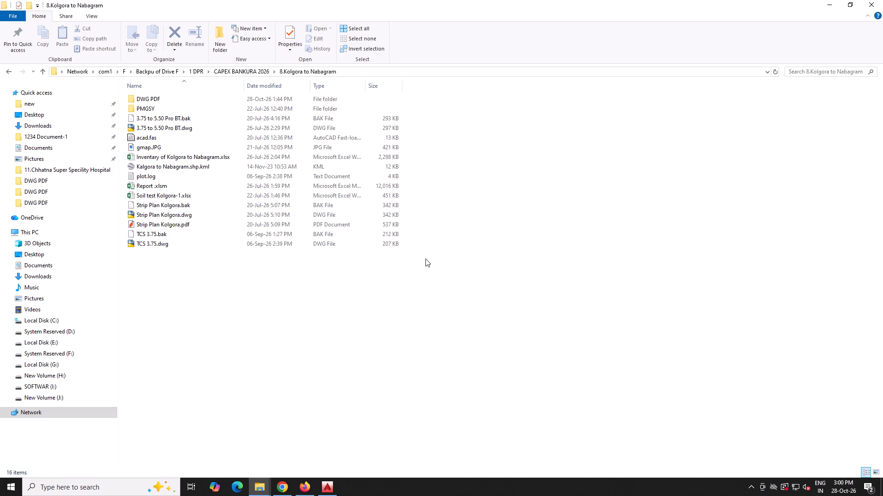
# Add Soil test Kolgora-1.xlsx from the Kolgora to Nabagram folder to Online2PDF in Chrome and convert it to PDF.
pyautogui.click(174, 199)
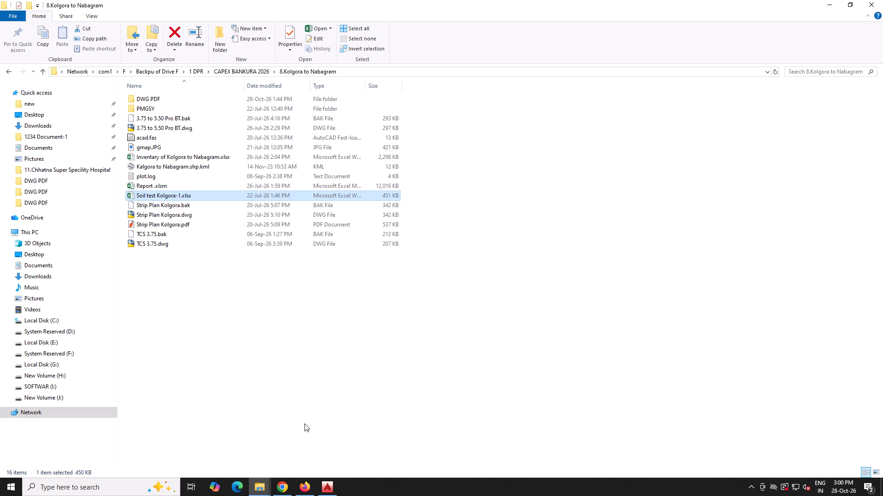
pyautogui.moveTo(168, 194); pyautogui.dragTo(283, 488)
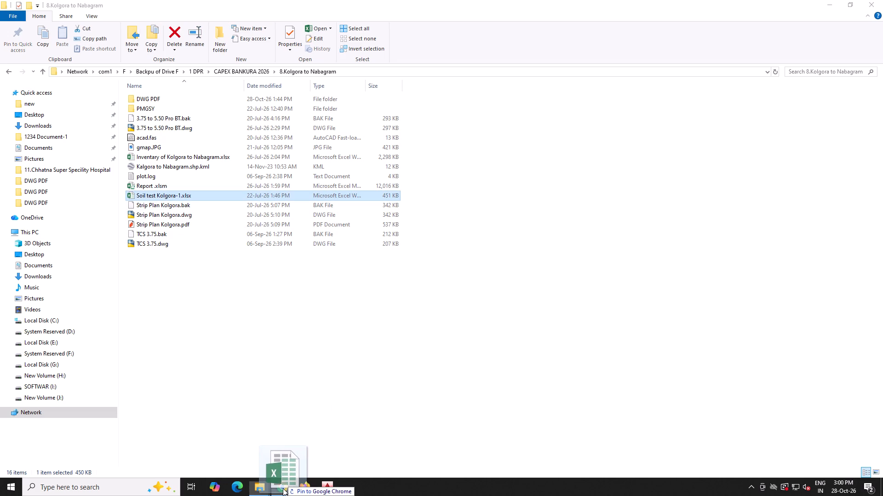
pyautogui.moveTo(283, 488); pyautogui.dragTo(382, 221)
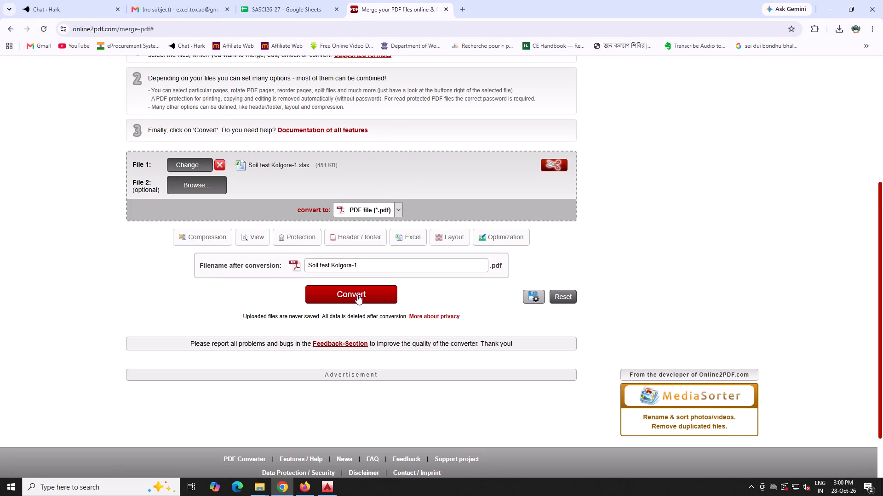
pyautogui.click(357, 294)
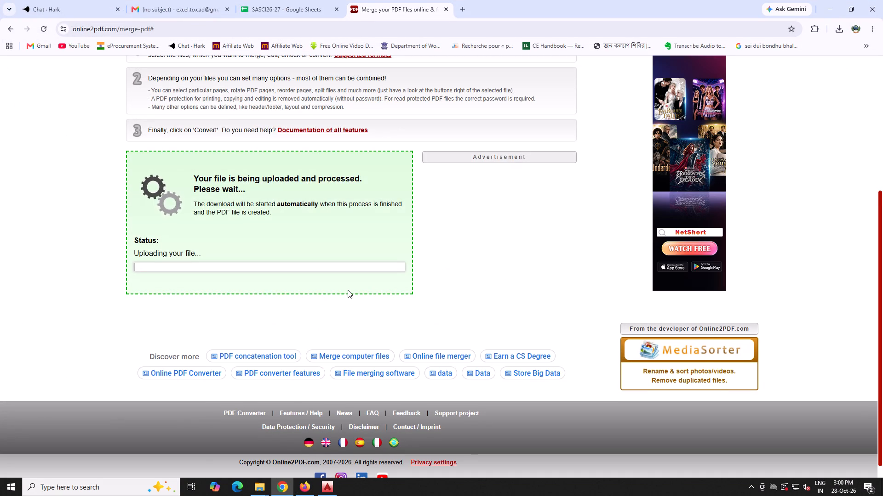